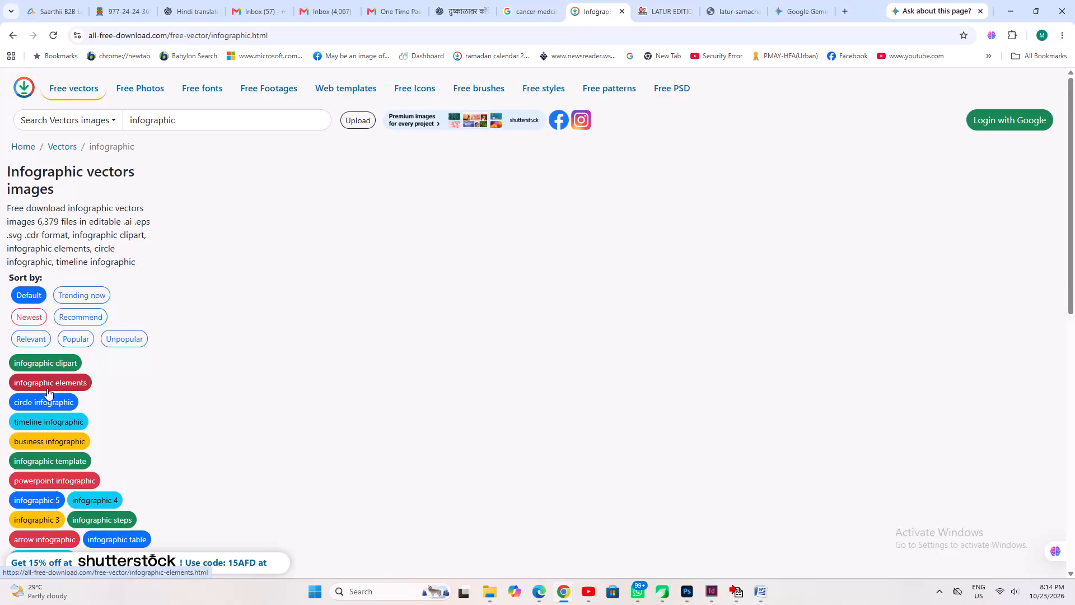
Browse the infographic elements vector category through to its second page of results, dismissing the advert pop-up.
{"action": "left_click", "coordinate": [44, 388]}
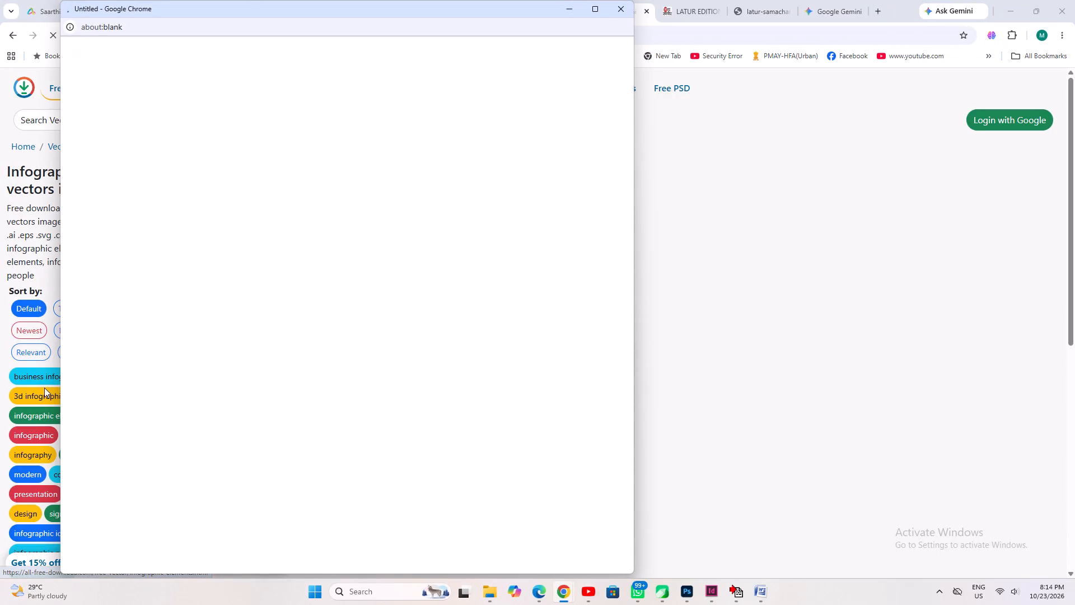
{"action": "left_click", "coordinate": [616, 12]}
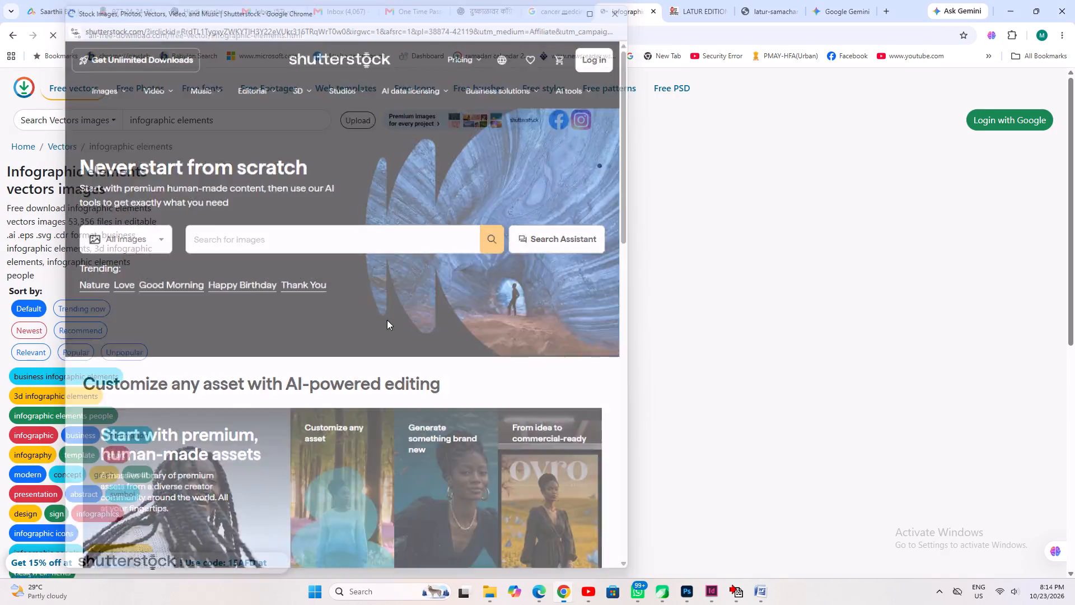
{"action": "scroll", "coordinate": [555, 357], "scroll_direction": "down", "scroll_amount": 3}
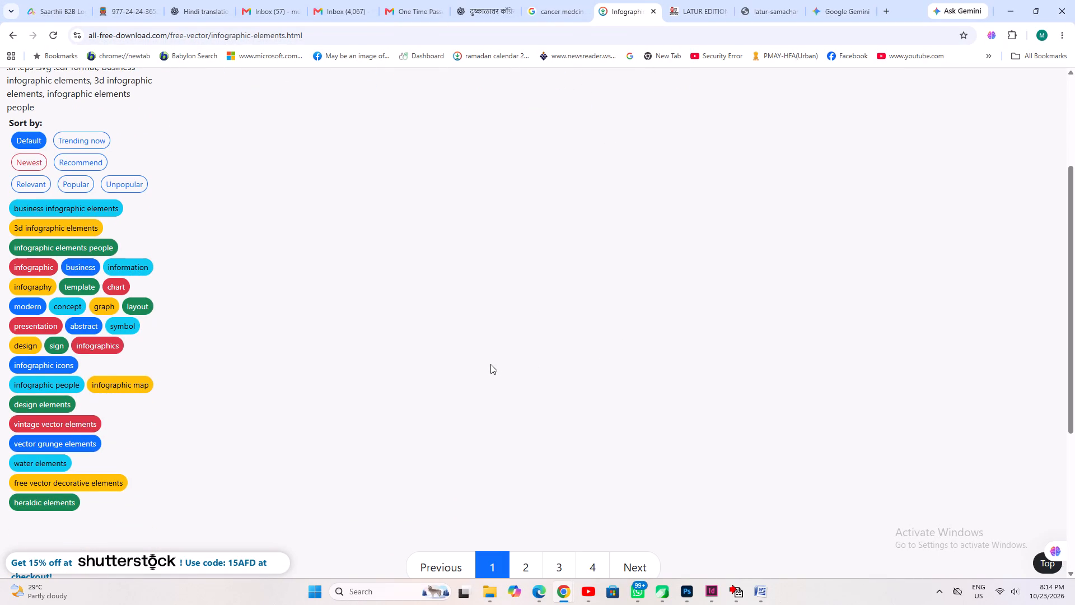
{"action": "scroll", "coordinate": [505, 346], "scroll_direction": "down", "scroll_amount": 3}
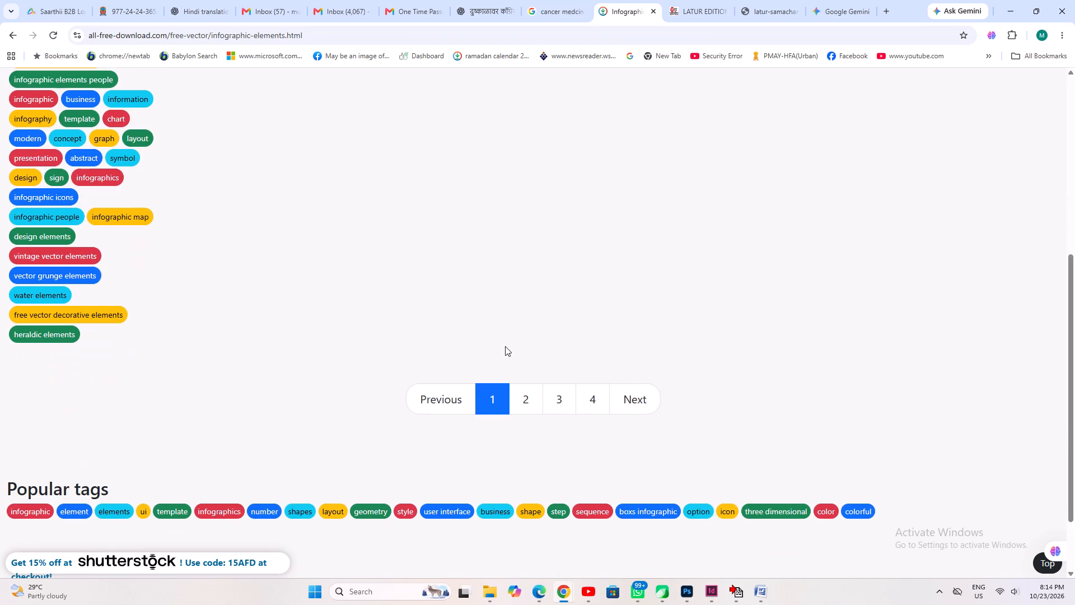
{"action": "scroll", "coordinate": [505, 346], "scroll_direction": "down", "scroll_amount": 5}
{"action": "left_click", "coordinate": [517, 322]}
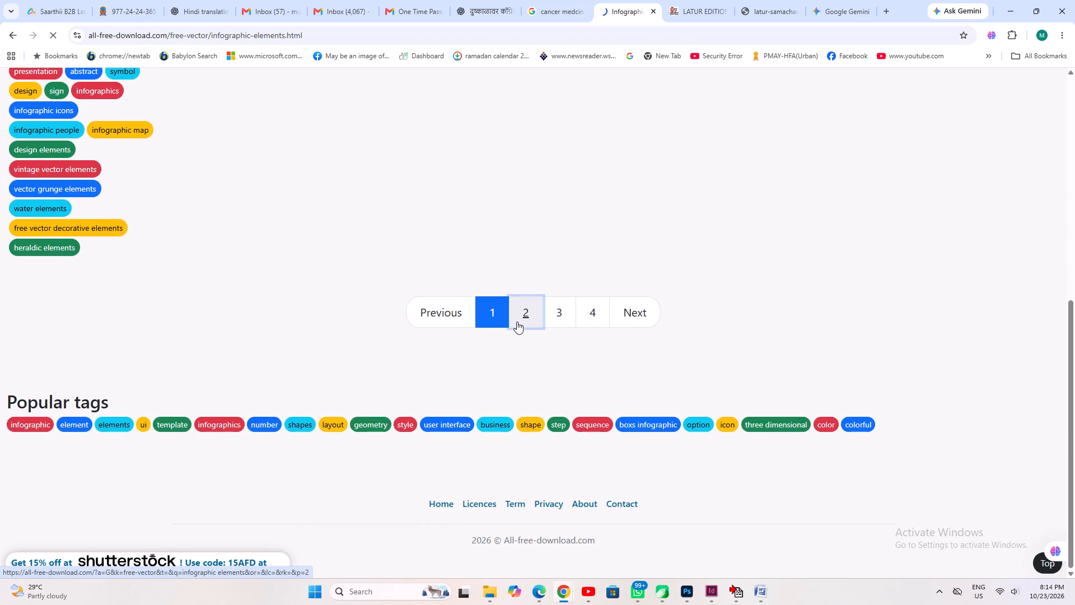
{"action": "scroll", "coordinate": [514, 329], "scroll_direction": "up", "scroll_amount": 3}
{"action": "scroll", "coordinate": [512, 333], "scroll_direction": "down", "scroll_amount": 3}
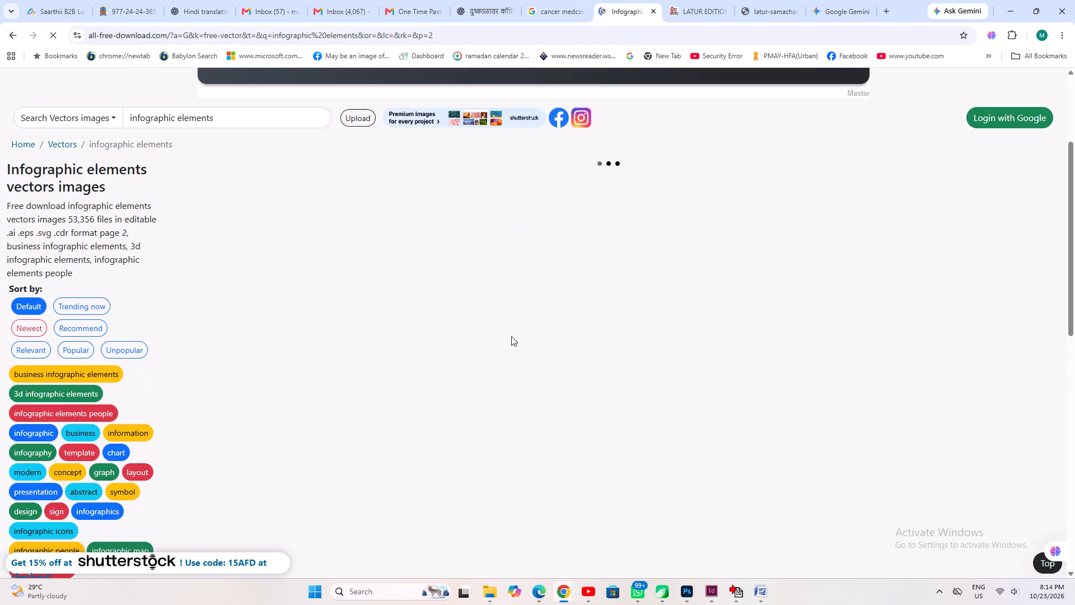
{"action": "scroll", "coordinate": [511, 342], "scroll_direction": "down", "scroll_amount": 3}
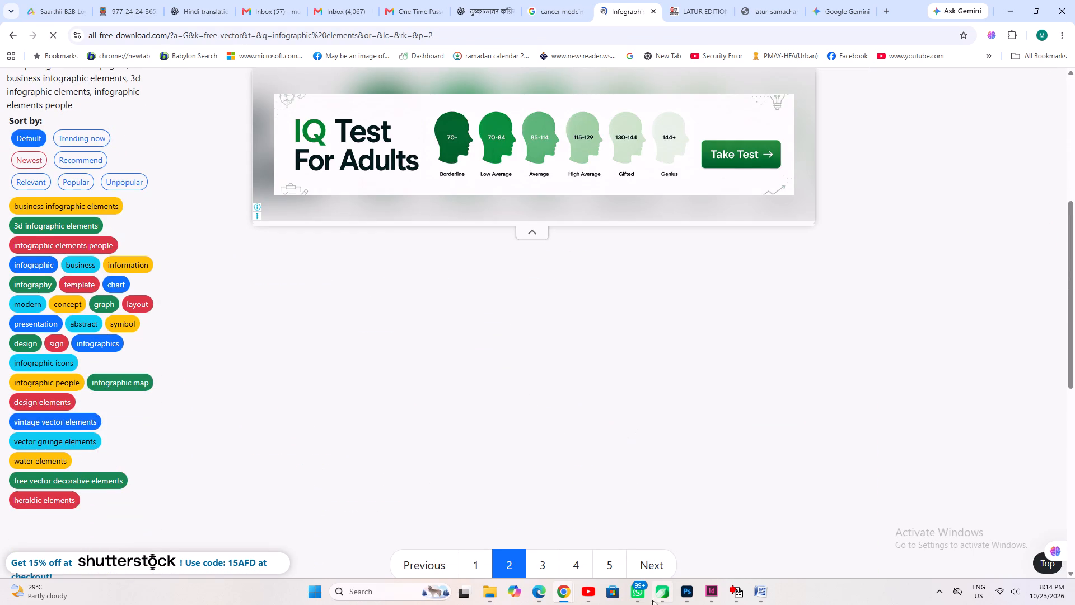
Switch to CorelDRAW and create a new portrait A4 document, 210 × 297 mm, with the default CMYK and 300 dpi settings.
{"action": "left_click", "coordinate": [661, 598]}
{"action": "left_click", "coordinate": [427, 381]}
{"action": "left_click", "coordinate": [4, 30]}
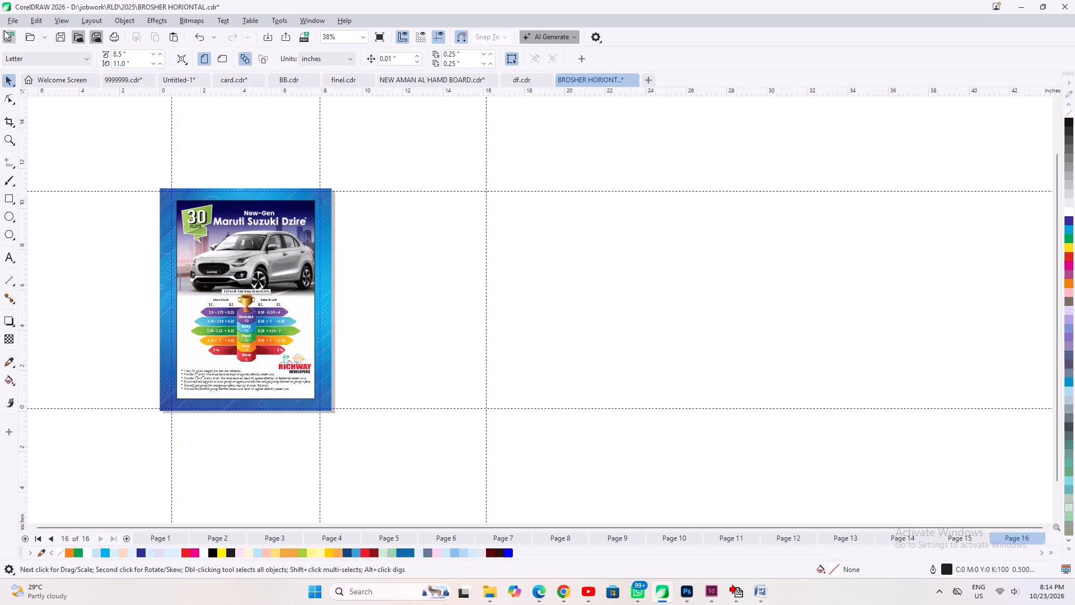
{"action": "left_click", "coordinate": [6, 33]}
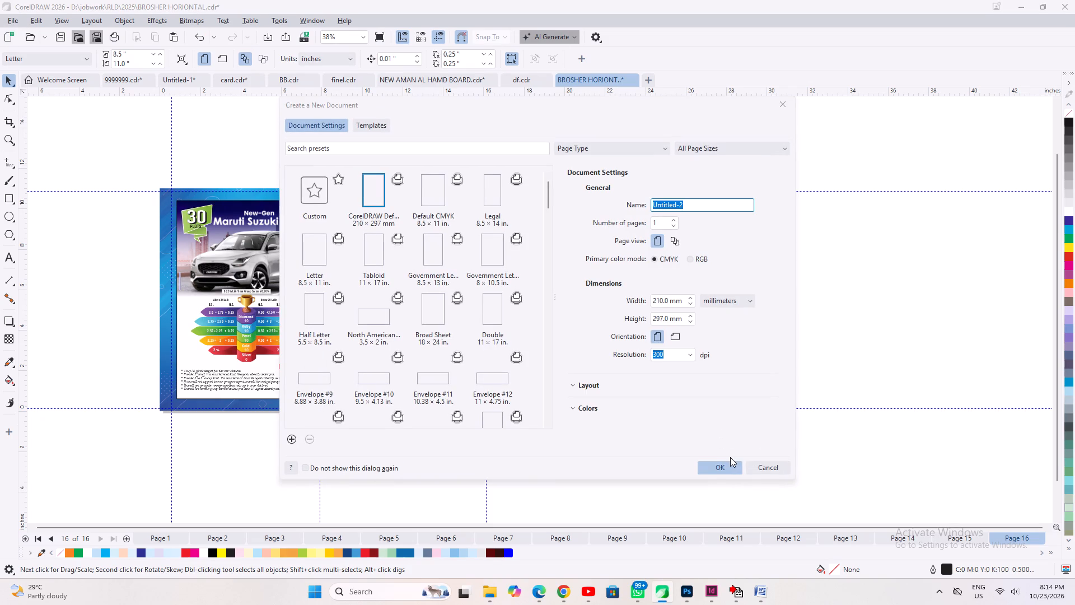
{"action": "left_click", "coordinate": [730, 457]}
{"action": "left_click", "coordinate": [723, 464]}
{"action": "left_click", "coordinate": [620, 422]}
{"action": "left_click", "coordinate": [399, 274]}
{"action": "left_click", "coordinate": [722, 342]}
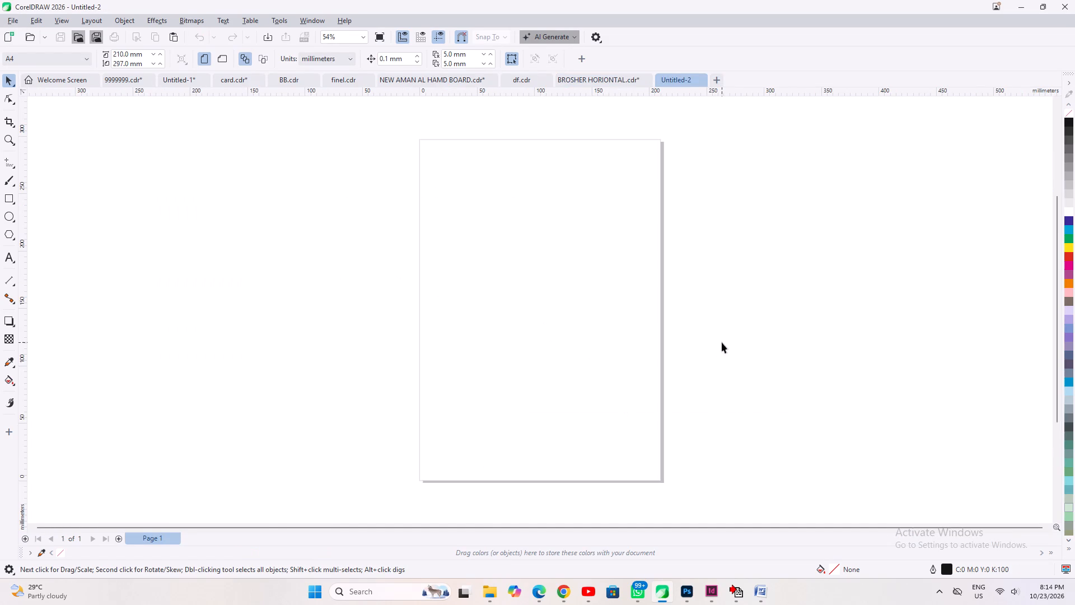
Draw a paragraph text frame about 196 × 274 mm filling most of the blank page.
{"action": "left_click", "coordinate": [8, 255]}
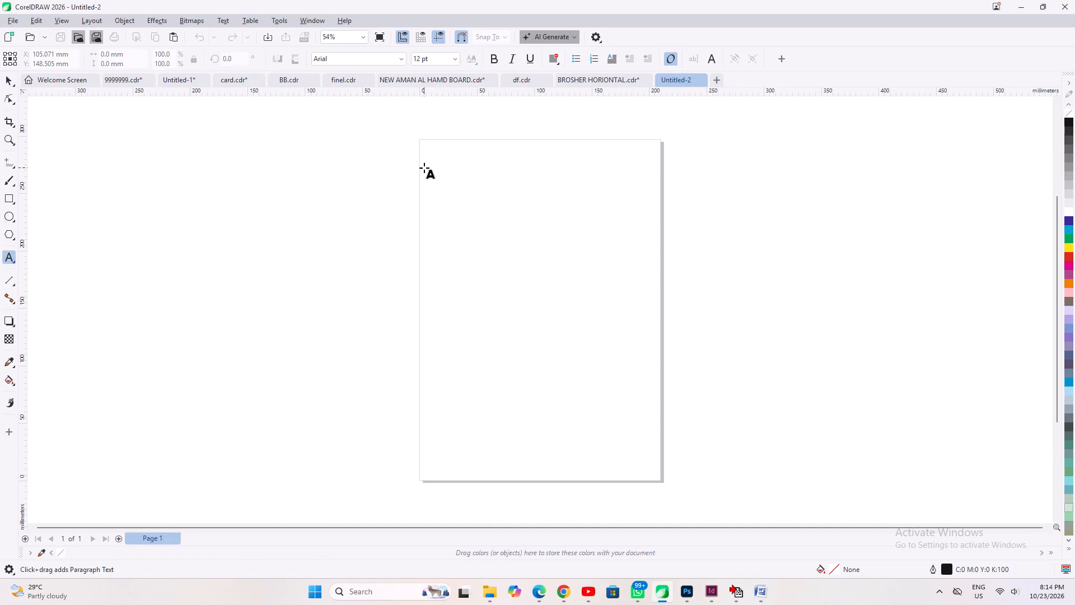
{"action": "left_click_drag", "start_coordinate": [427, 160], "coordinate": [652, 474]}
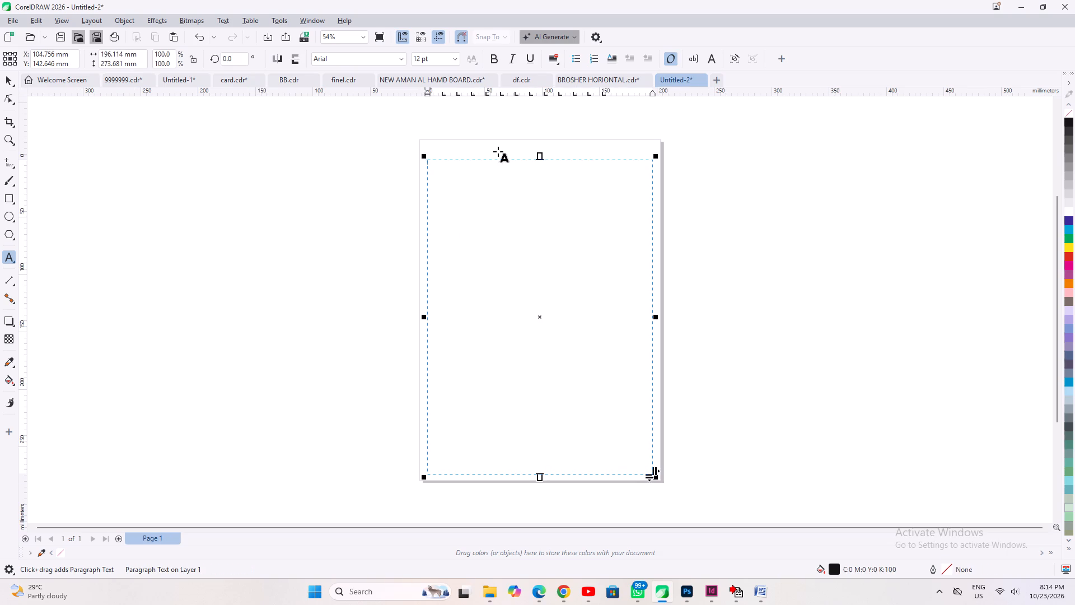
Enter the tab-separated heading row "sr, A, B, C, D, E, F" in the paragraph text frame.
{"action": "scroll", "coordinate": [488, 128], "scroll_direction": "up", "scroll_amount": 6}
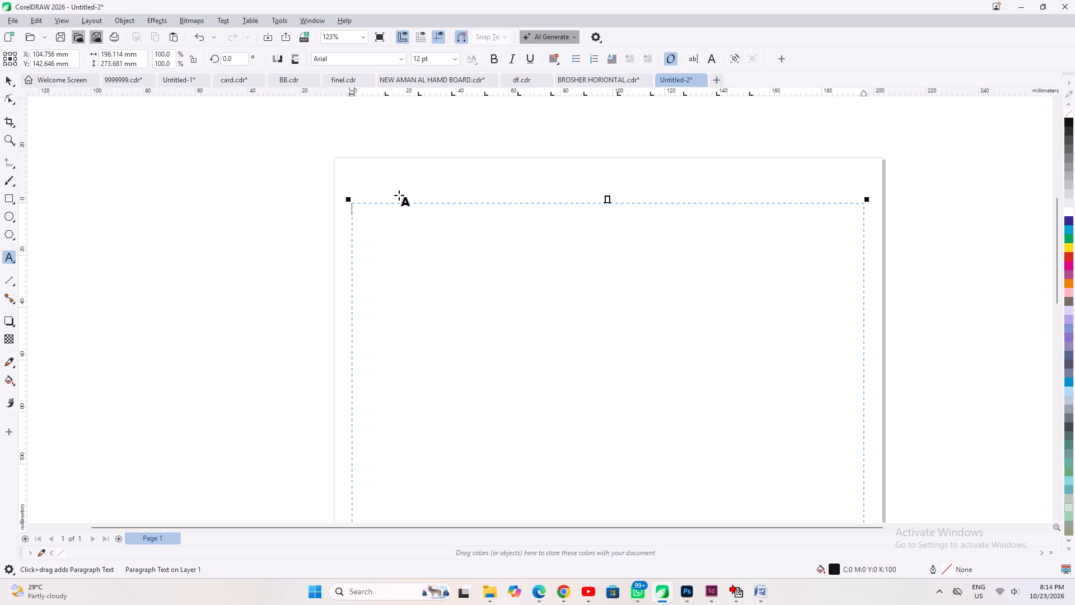
{"action": "type", "text": "sr"}
{"action": "key", "text": "space"}
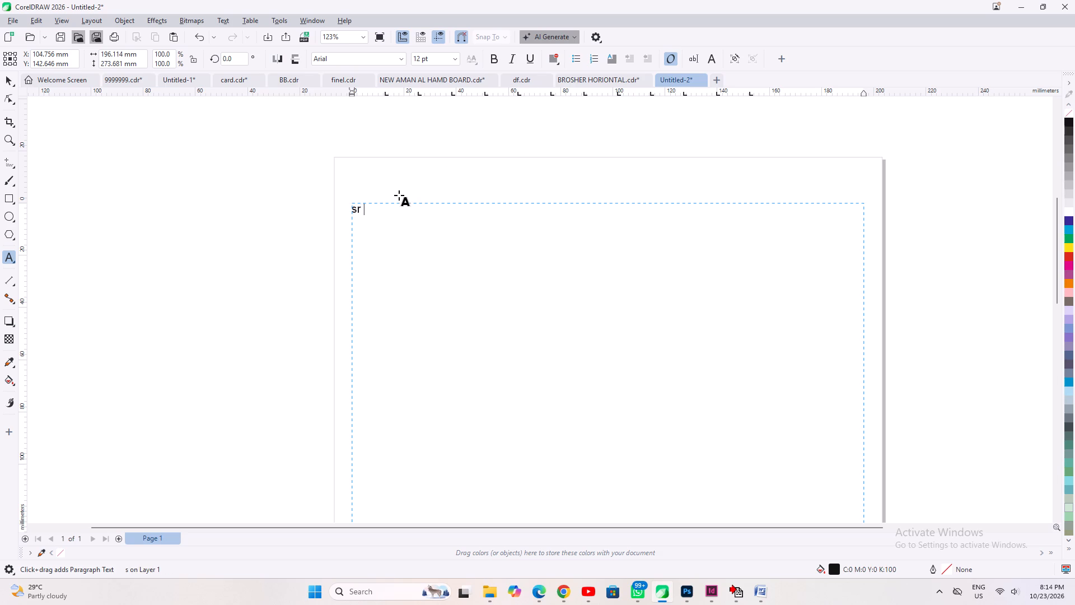
{"action": "key", "text": "Tab"}
{"action": "key", "text": "shift+a"}
{"action": "key", "text": "Tab"}
{"action": "key", "text": "shift+b"}
{"action": "key", "text": "Tab"}
{"action": "key", "text": "shift+c"}
{"action": "key", "text": "Tab"}
{"action": "key", "text": "shift+d"}
{"action": "key", "text": "shift+e"}
{"action": "key", "text": "BackSpace"}
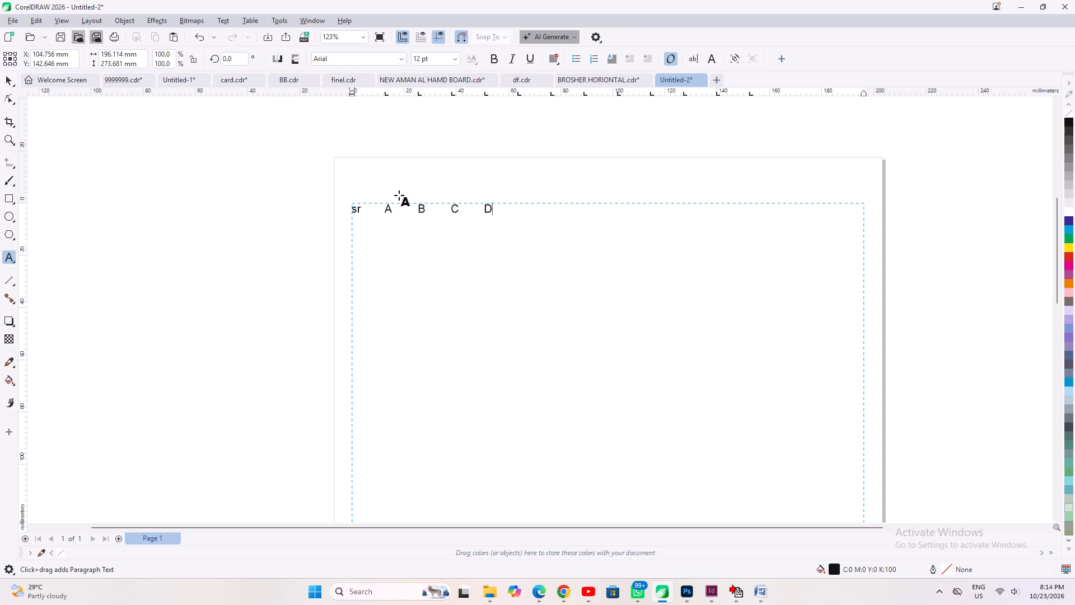
{"action": "key", "text": "Tab"}
{"action": "key", "text": "shift+e"}
{"action": "key", "text": "Tab"}
{"action": "key", "text": "shift+f"}
Clear the in-between tab stops so headings A, B, C and D align at about 25, 51, 76 and 102 mm.
{"action": "key", "text": "ctrl+a"}
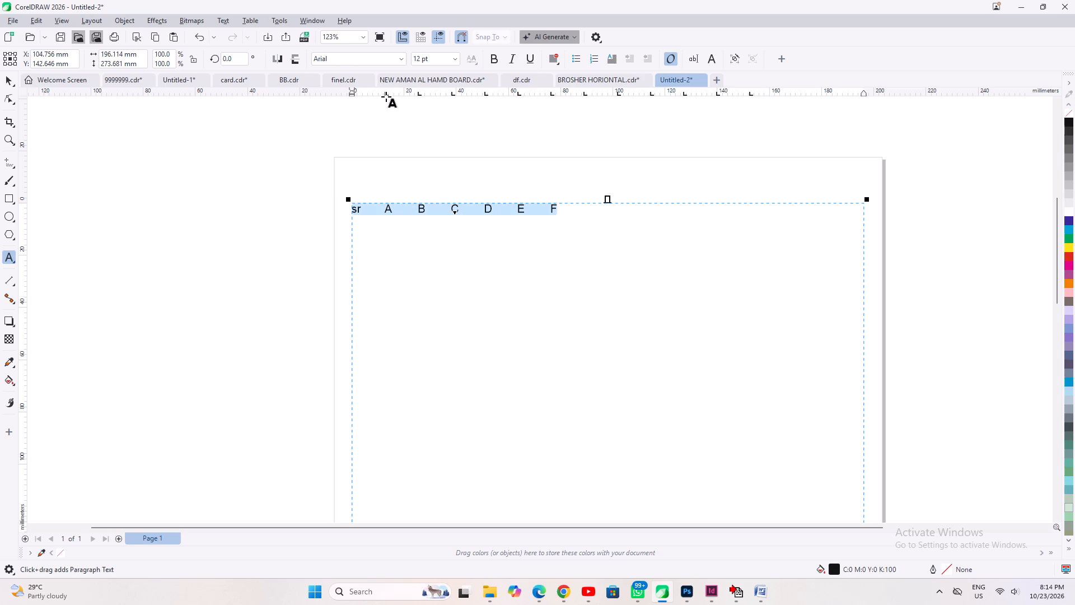
{"action": "left_click_drag", "start_coordinate": [386, 96], "coordinate": [434, 95]}
{"action": "left_click_drag", "start_coordinate": [385, 95], "coordinate": [770, 83]}
{"action": "scroll", "coordinate": [516, 79], "scroll_direction": "up", "scroll_amount": 7}
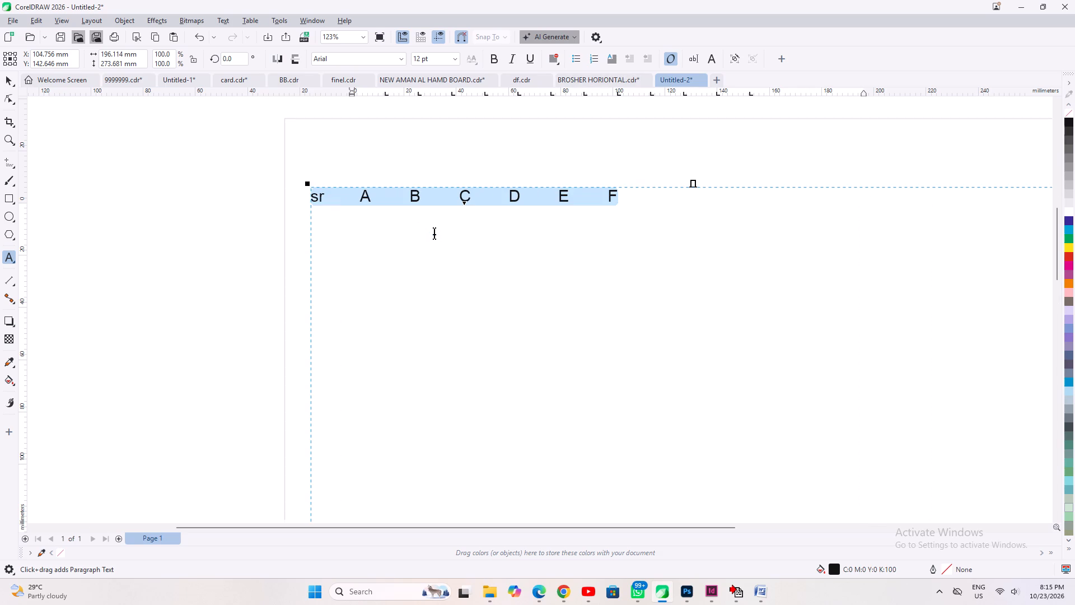
{"action": "left_click", "coordinate": [370, 211]}
{"action": "left_click", "coordinate": [360, 197]}
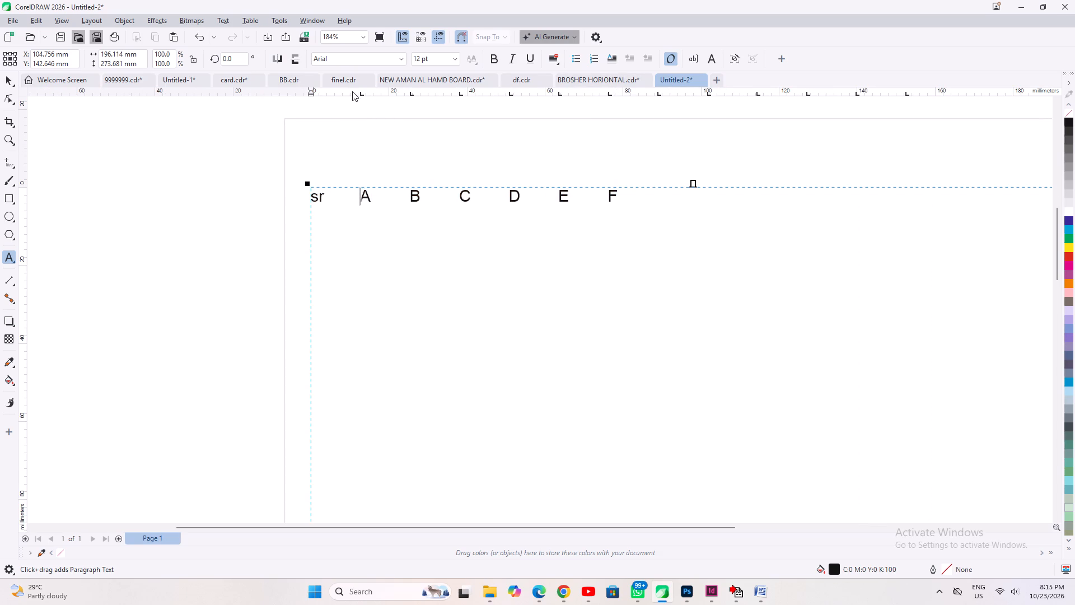
{"action": "left_click_drag", "start_coordinate": [361, 93], "coordinate": [681, 96]}
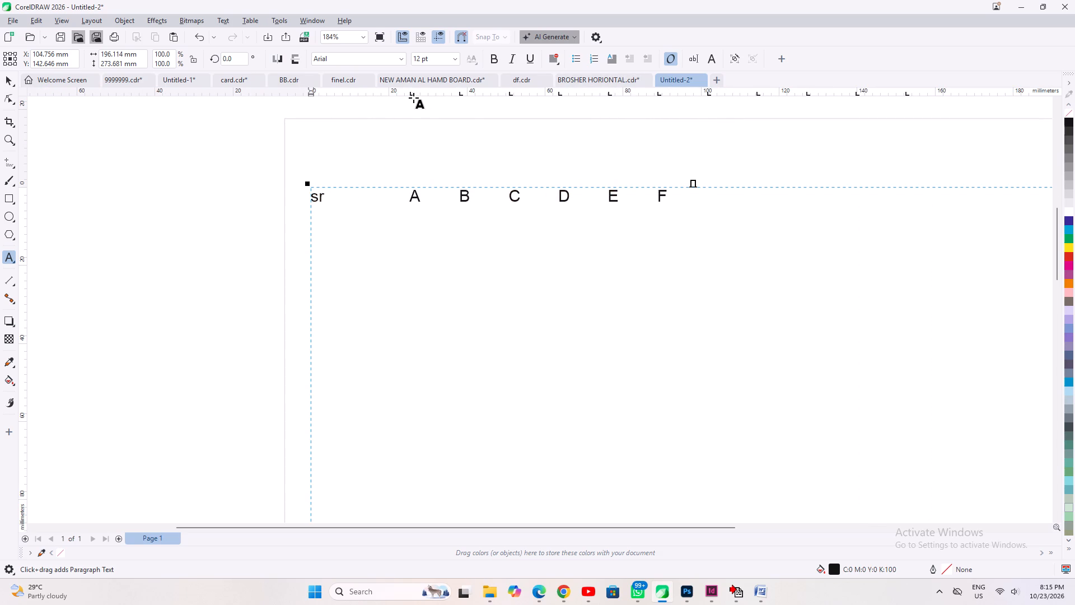
{"action": "left_click_drag", "start_coordinate": [460, 94], "coordinate": [1074, 83]}
{"action": "left_click_drag", "start_coordinate": [560, 94], "coordinate": [1074, 94]}
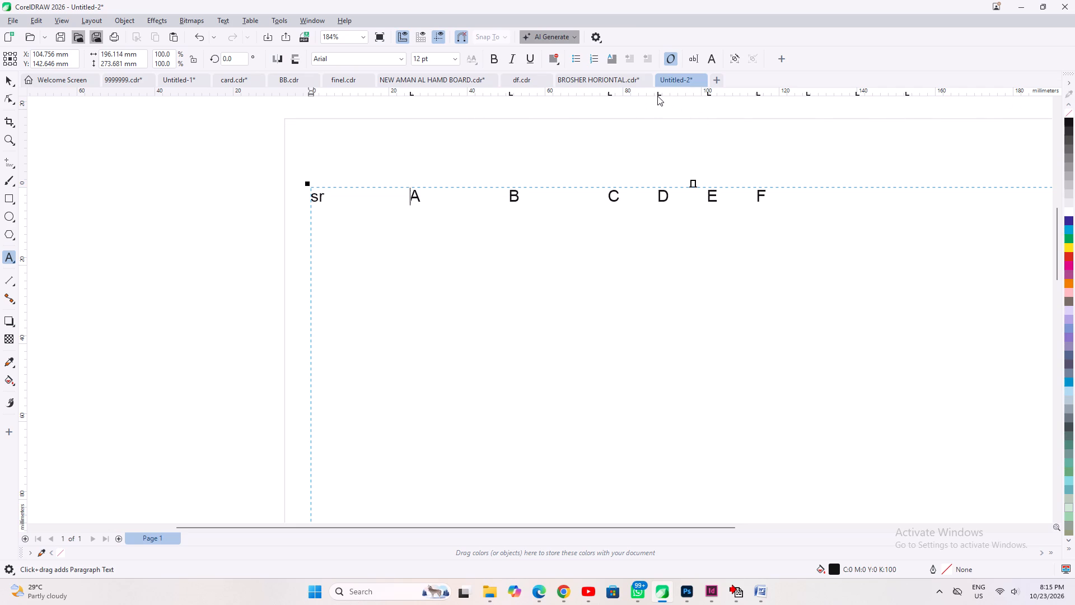
{"action": "left_click_drag", "start_coordinate": [657, 96], "coordinate": [1074, 88]}
{"action": "left_click_drag", "start_coordinate": [659, 94], "coordinate": [880, 91]}
{"action": "left_click", "coordinate": [708, 96]}
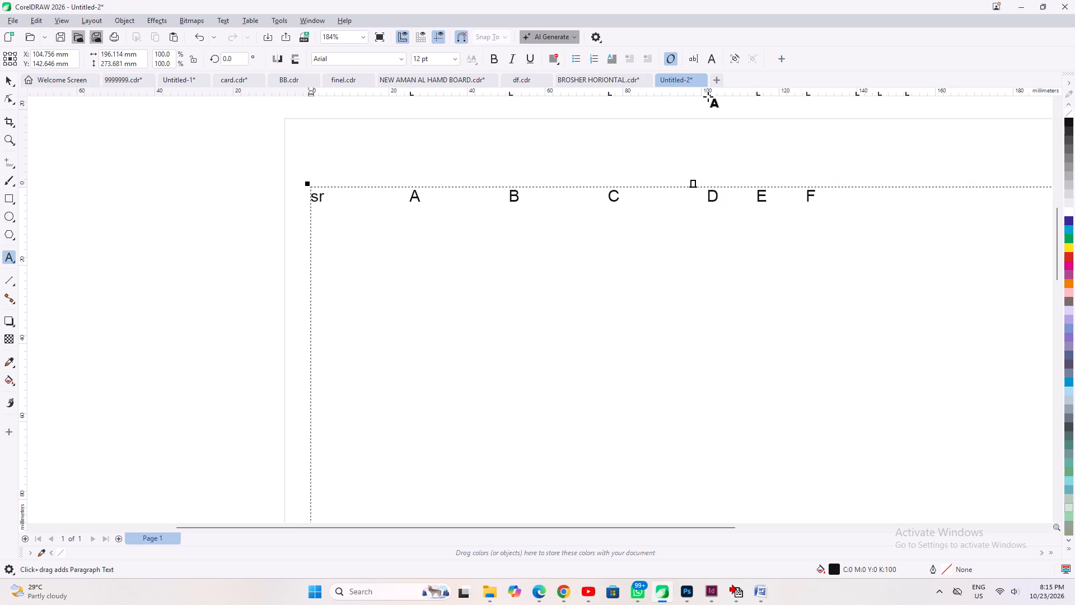
Clear the remaining in-between tab stops so headings E and F align at about 127 and 152 mm.
{"action": "scroll", "coordinate": [462, 202], "scroll_direction": "down", "scroll_amount": 5}
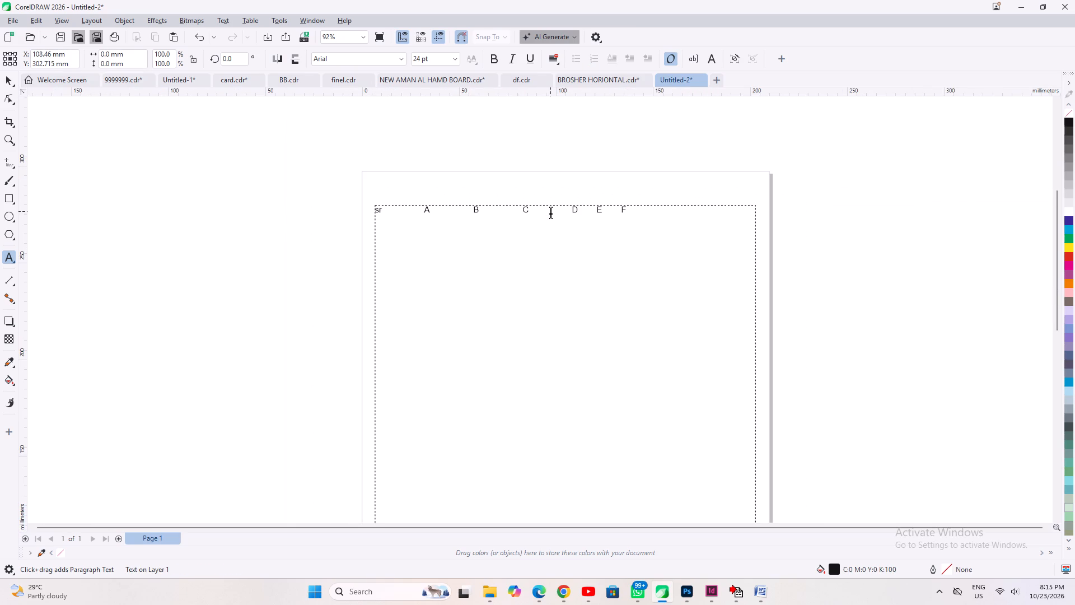
{"action": "left_click", "coordinate": [550, 211]}
{"action": "scroll", "coordinate": [632, 220], "scroll_direction": "up", "scroll_amount": 2}
{"action": "left_click", "coordinate": [573, 205]}
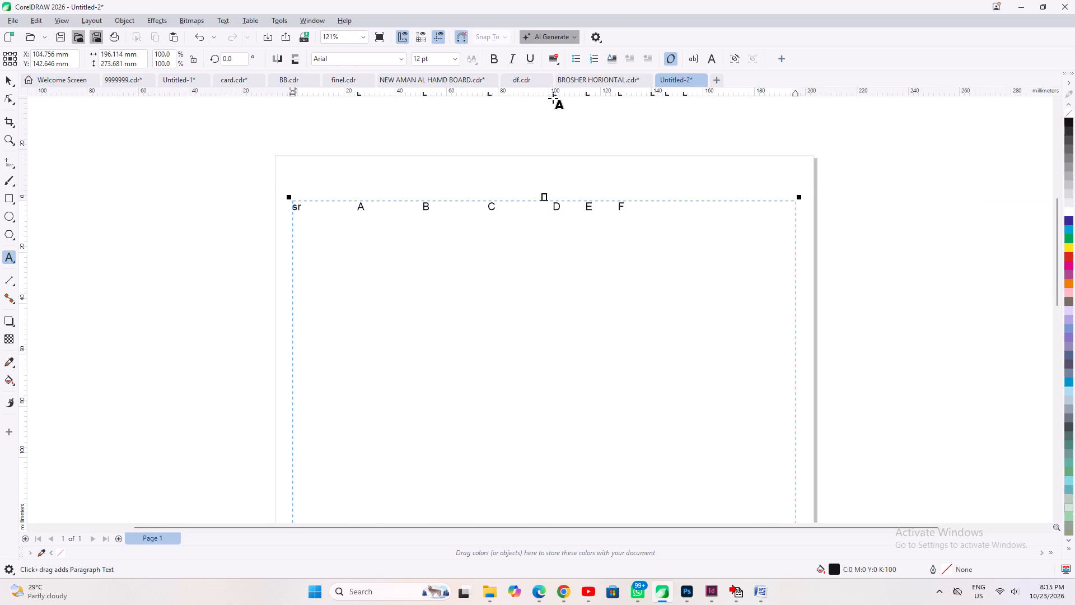
{"action": "left_click_drag", "start_coordinate": [587, 95], "coordinate": [994, 93]}
{"action": "left_click_drag", "start_coordinate": [651, 94], "coordinate": [899, 93]}
{"action": "left_click_drag", "start_coordinate": [667, 94], "coordinate": [1074, 94]}
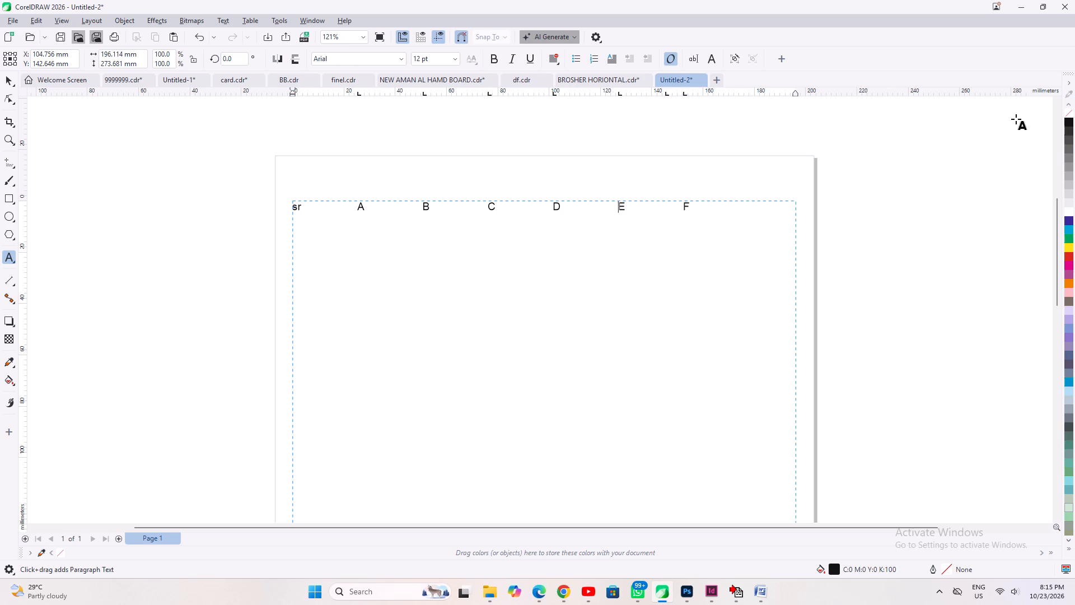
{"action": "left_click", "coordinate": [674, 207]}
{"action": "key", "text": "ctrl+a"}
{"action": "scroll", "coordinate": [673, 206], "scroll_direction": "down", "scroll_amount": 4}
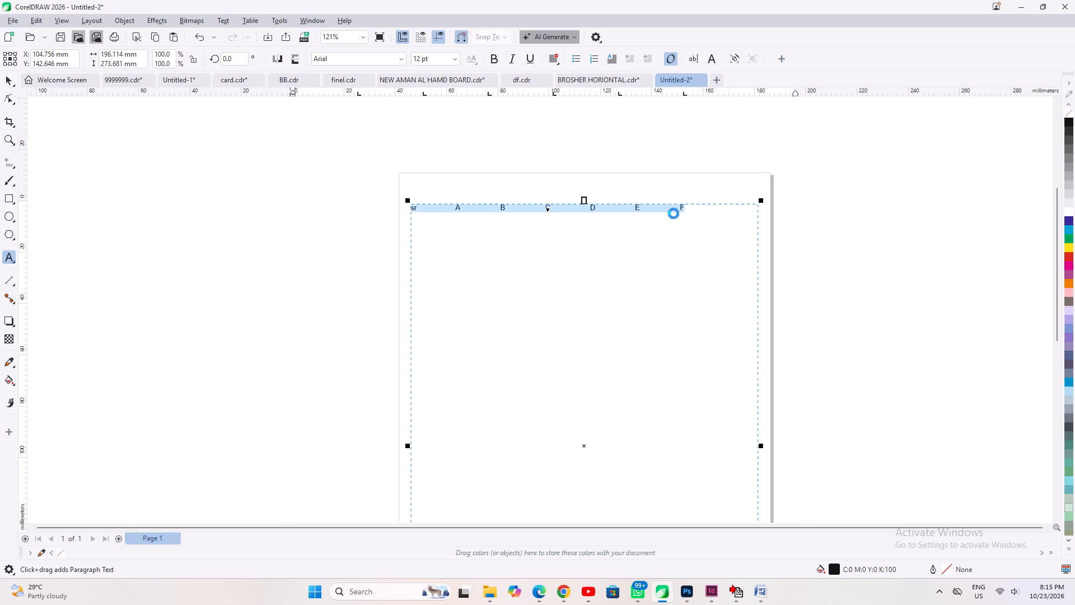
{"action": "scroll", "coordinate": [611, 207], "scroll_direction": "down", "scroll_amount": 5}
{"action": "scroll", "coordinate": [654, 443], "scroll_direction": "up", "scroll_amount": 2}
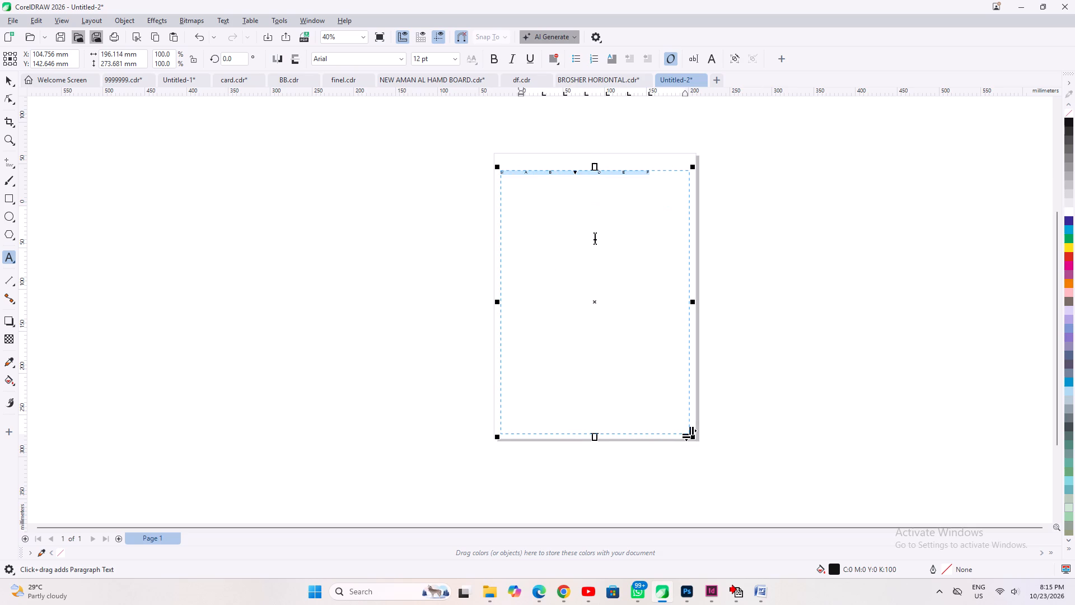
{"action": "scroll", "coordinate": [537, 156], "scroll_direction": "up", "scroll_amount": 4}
Start a new row below the heading row with the serial number "01." followed by a tab to column A.
{"action": "left_click", "coordinate": [525, 121]}
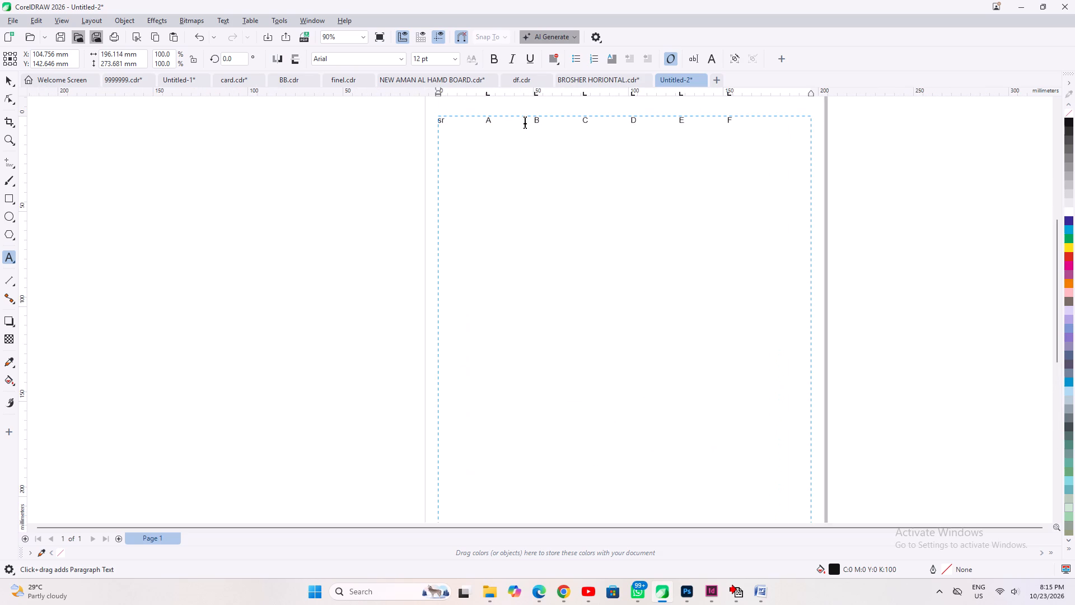
{"action": "key", "text": "End"}
{"action": "key", "text": "Return"}
{"action": "key", "text": "period"}
{"action": "scroll", "coordinate": [523, 123], "scroll_direction": "up", "scroll_amount": 1}
{"action": "scroll", "coordinate": [521, 150], "scroll_direction": "down", "scroll_amount": 3}
{"action": "scroll", "coordinate": [535, 127], "scroll_direction": "up", "scroll_amount": 5}
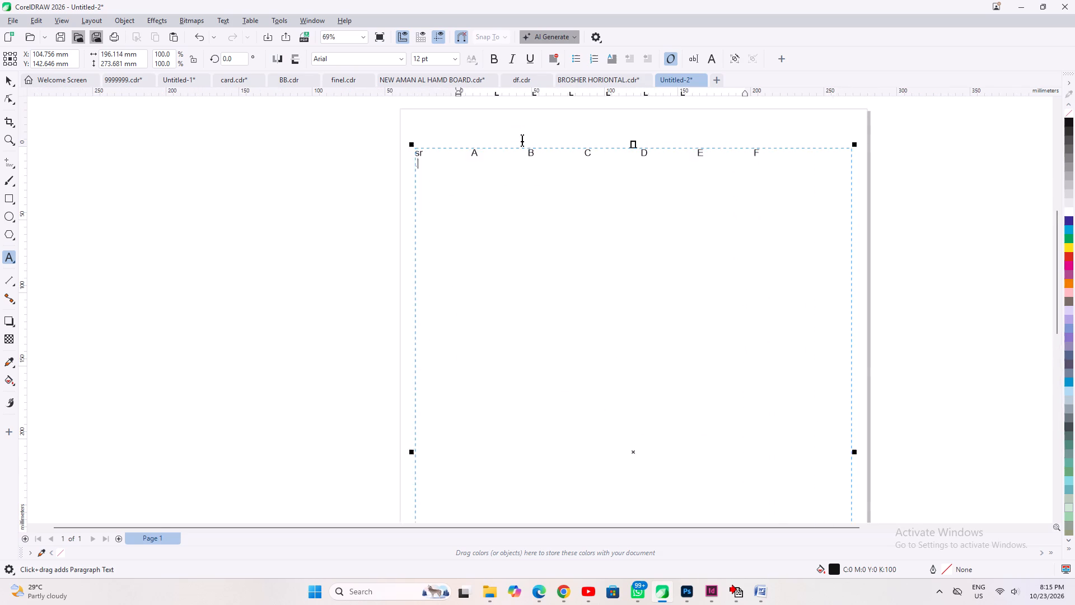
{"action": "scroll", "coordinate": [522, 139], "scroll_direction": "up", "scroll_amount": 2}
{"action": "key", "text": "shift+Left"}
{"action": "type", "text": "01."}
{"action": "key", "text": "Tab"}
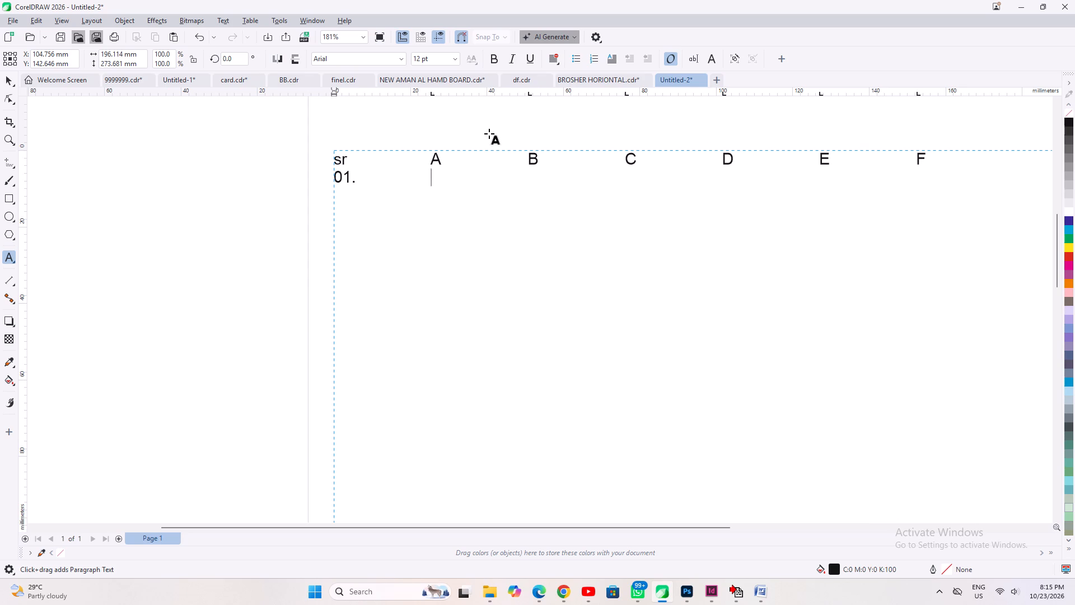
{"action": "key", "text": "Left"}
{"action": "key", "text": "Down"}
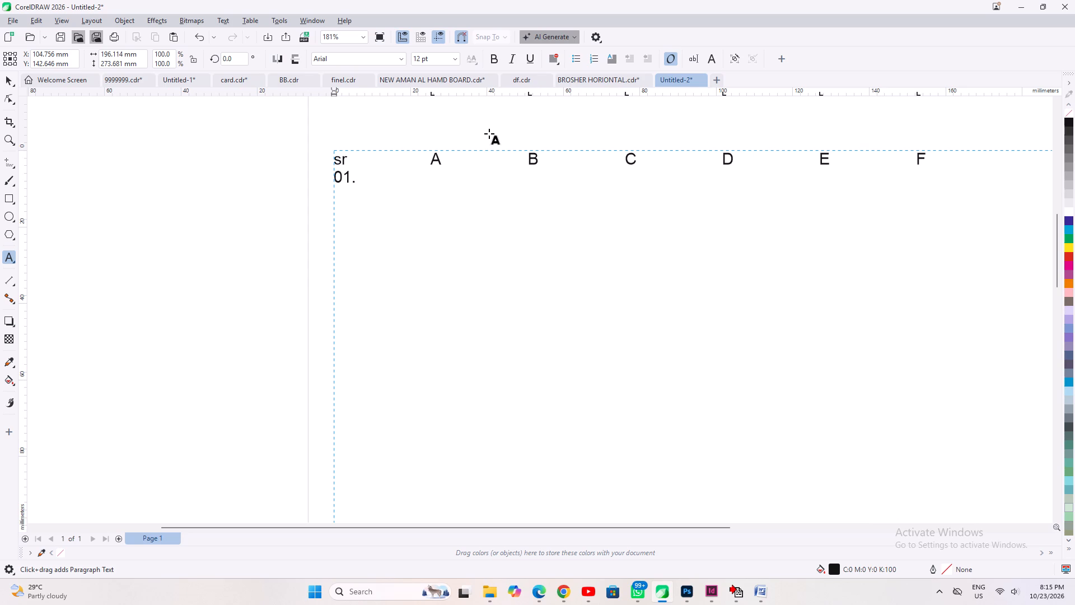
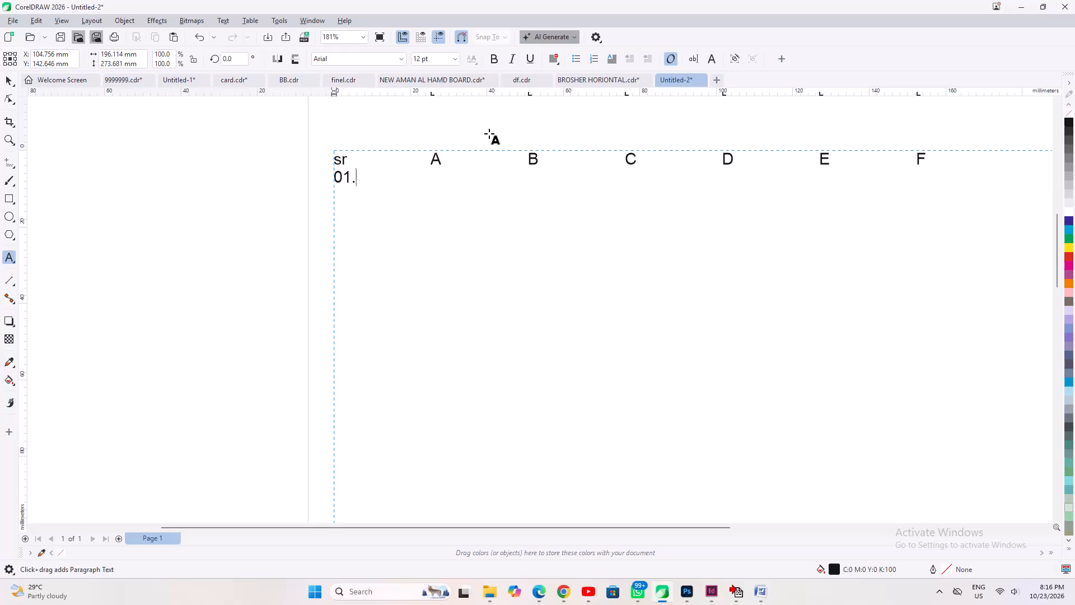
Delete the serial number "01." from the row below the headings.
{"action": "key", "text": "Left"}
{"action": "key", "text": "Right"}
{"action": "key", "text": "shift+Left"}
{"action": "key", "text": "shift+Left"}
{"action": "key", "text": "shift+Left"}
{"action": "key", "text": "BackSpace"}
Enter "7-10(2%)" under heading A in the row below the headings, leaving the sr column blank.
{"action": "key", "text": "Tab"}
{"action": "type", "text": "7-10"}
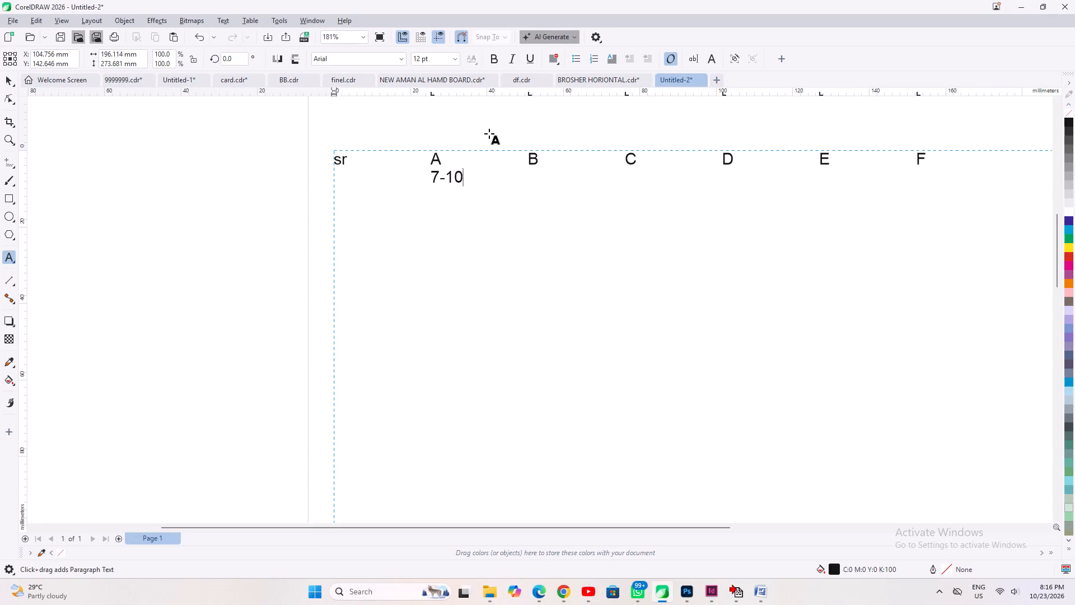
{"action": "type", "text": "()"}
{"action": "key", "text": "shift+parenleft"}
{"action": "key", "text": "shift+parenright"}
{"action": "key", "text": "Left"}
{"action": "key", "text": "2"}
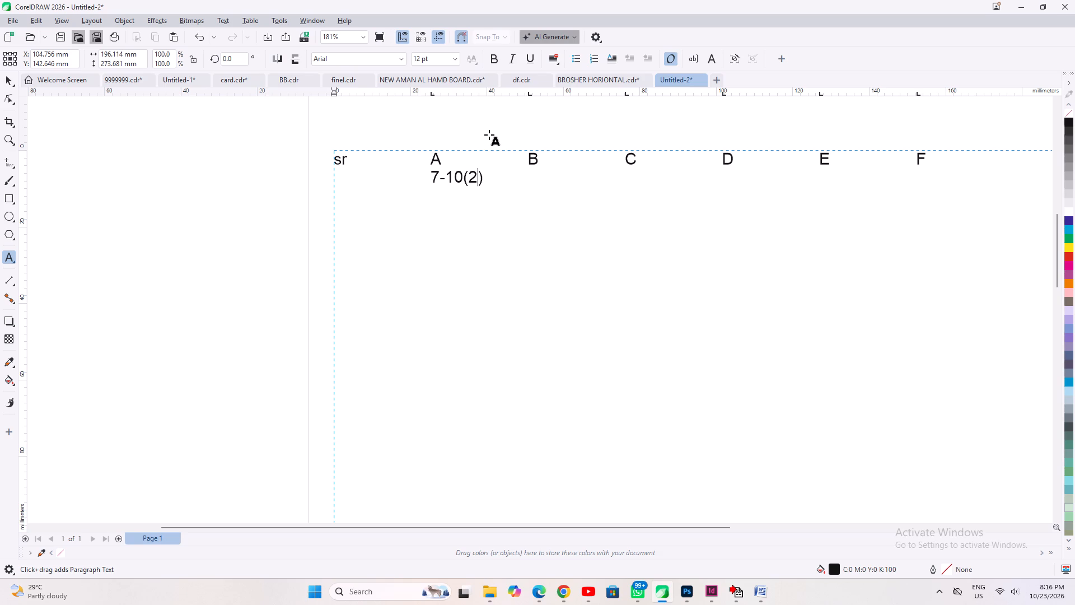
{"action": "key", "text": "shift+percent"}
{"action": "key", "text": "Tab"}
{"action": "key", "text": "BackSpace"}
{"action": "key", "text": "Right"}
Tab to column B in the same row and enter "12-12".
{"action": "key", "text": "Tab"}
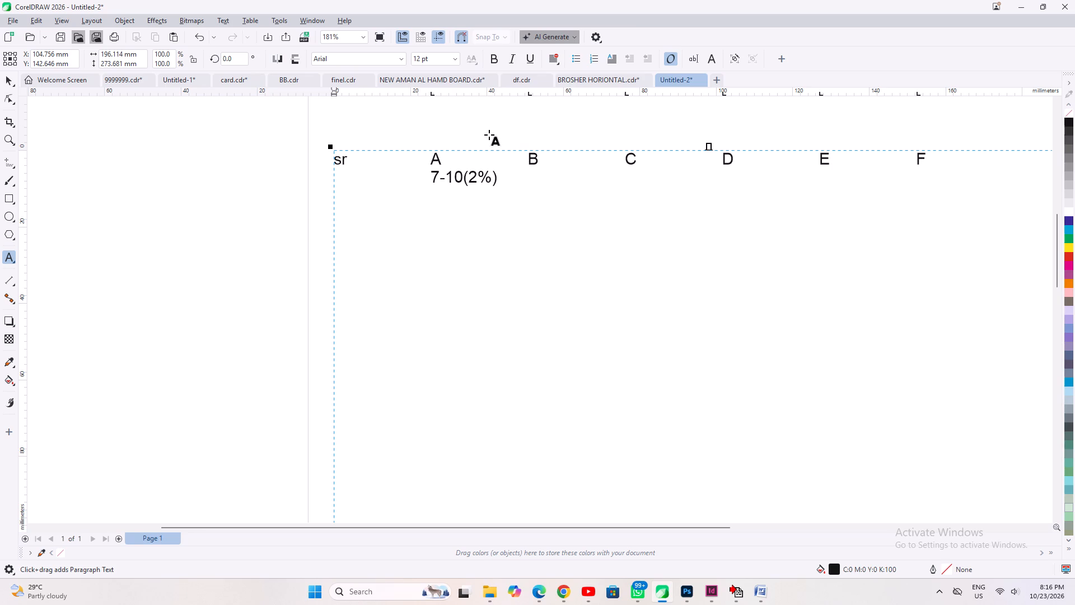
{"action": "key", "text": "1"}
{"action": "key", "text": "2"}
{"action": "key", "text": "minus"}
{"action": "key", "text": "1"}
{"action": "key", "text": "2"}
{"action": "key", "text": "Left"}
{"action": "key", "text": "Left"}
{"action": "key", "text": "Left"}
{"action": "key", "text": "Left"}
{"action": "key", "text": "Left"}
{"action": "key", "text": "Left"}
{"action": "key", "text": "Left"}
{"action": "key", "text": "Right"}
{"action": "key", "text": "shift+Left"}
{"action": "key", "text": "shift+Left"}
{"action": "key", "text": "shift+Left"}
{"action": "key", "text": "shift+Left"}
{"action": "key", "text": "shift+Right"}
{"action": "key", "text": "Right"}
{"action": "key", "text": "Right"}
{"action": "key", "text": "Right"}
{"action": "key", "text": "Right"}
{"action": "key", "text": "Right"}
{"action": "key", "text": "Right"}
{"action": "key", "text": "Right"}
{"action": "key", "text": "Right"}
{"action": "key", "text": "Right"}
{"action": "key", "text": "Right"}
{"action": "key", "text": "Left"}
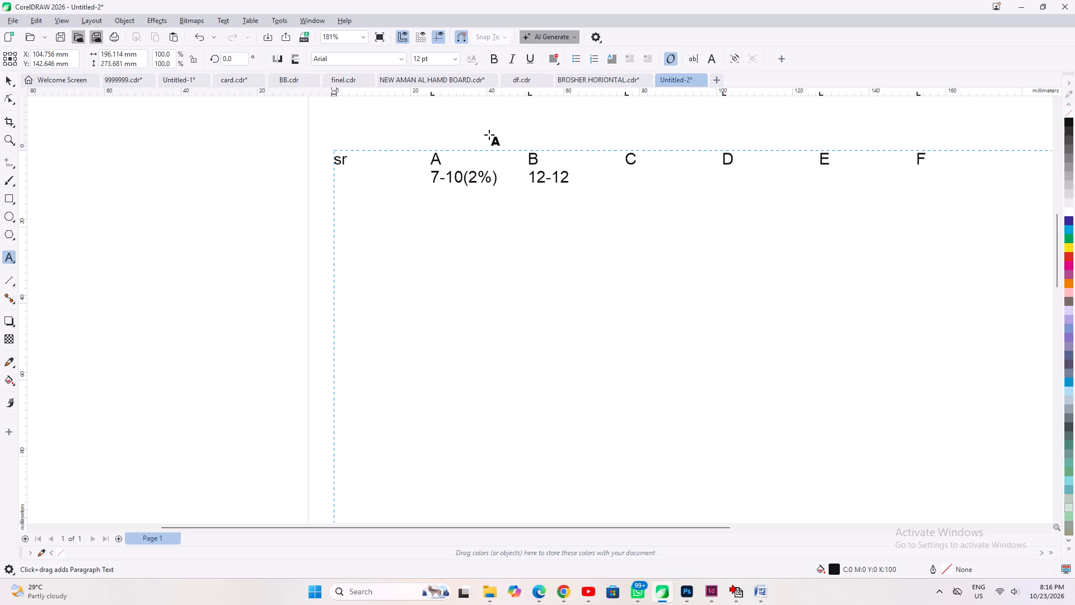
Change the second number of the column B entry to 23 and add "(2%)" after it.
{"action": "type", "text": "()"}
{"action": "key", "text": "Left"}
{"action": "key", "text": "Left"}
{"action": "key", "text": "Left"}
{"action": "key", "text": "Left"}
{"action": "key", "text": "shift+Right"}
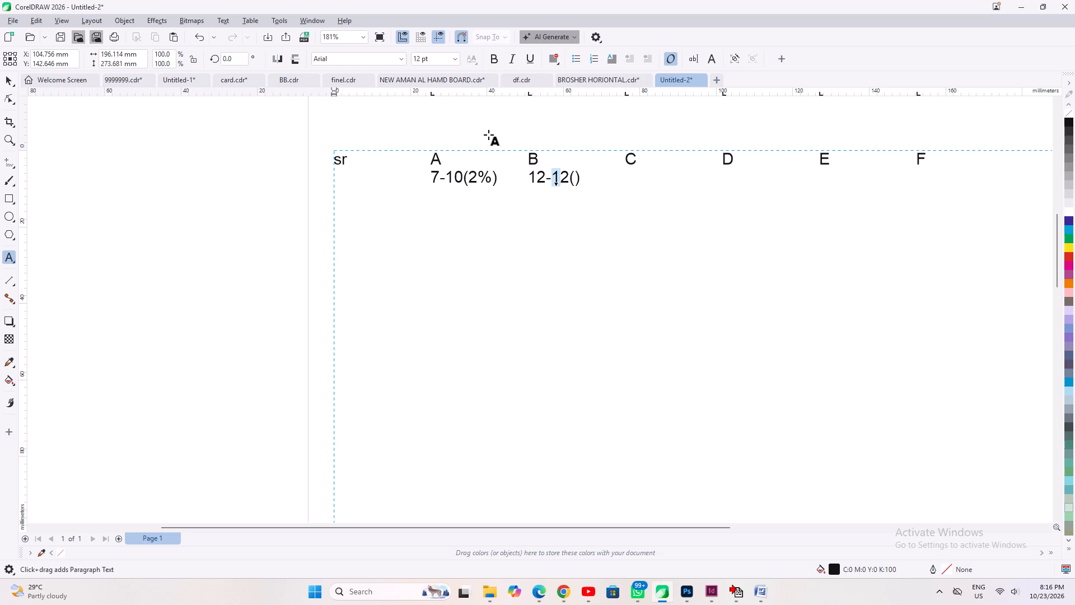
{"action": "key", "text": "shift+Right"}
{"action": "type", "text": "23"}
{"action": "key", "text": "Right"}
{"action": "key", "text": "2"}
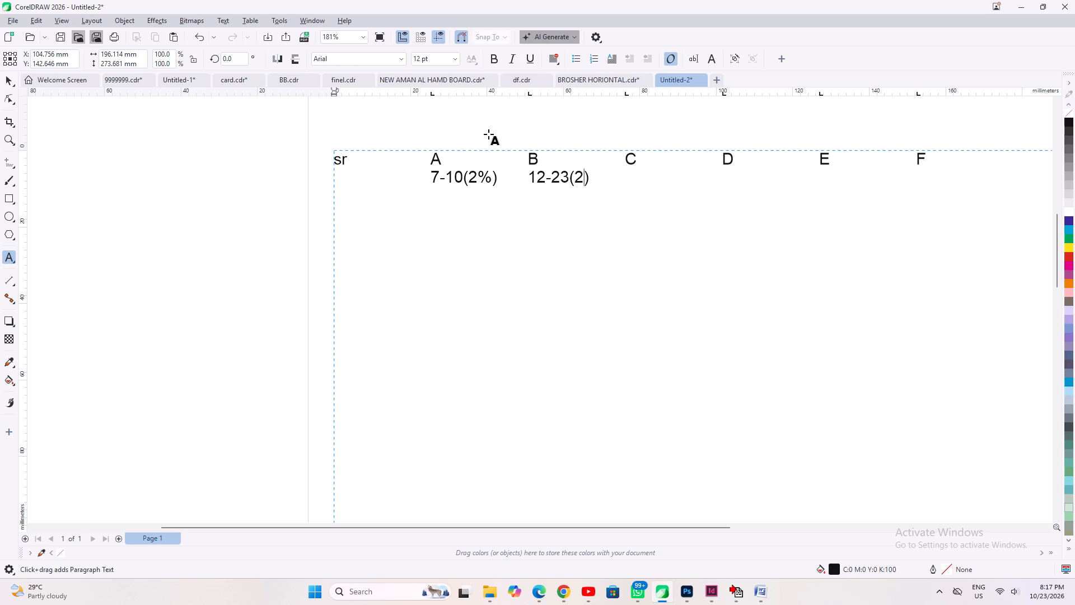
{"action": "key", "text": "shift+percent"}
Copy the "12-23(2%)" entry from column B and paste it under heading C in the same row.
{"action": "key", "text": "Right"}
{"action": "key", "text": "shift+Left"}
{"action": "key", "text": "shift+Left"}
{"action": "key", "text": "shift+Left"}
{"action": "key", "text": "shift+Left"}
{"action": "key", "text": "shift+Left"}
{"action": "key", "text": "shift+Left"}
{"action": "key", "text": "shift+Left"}
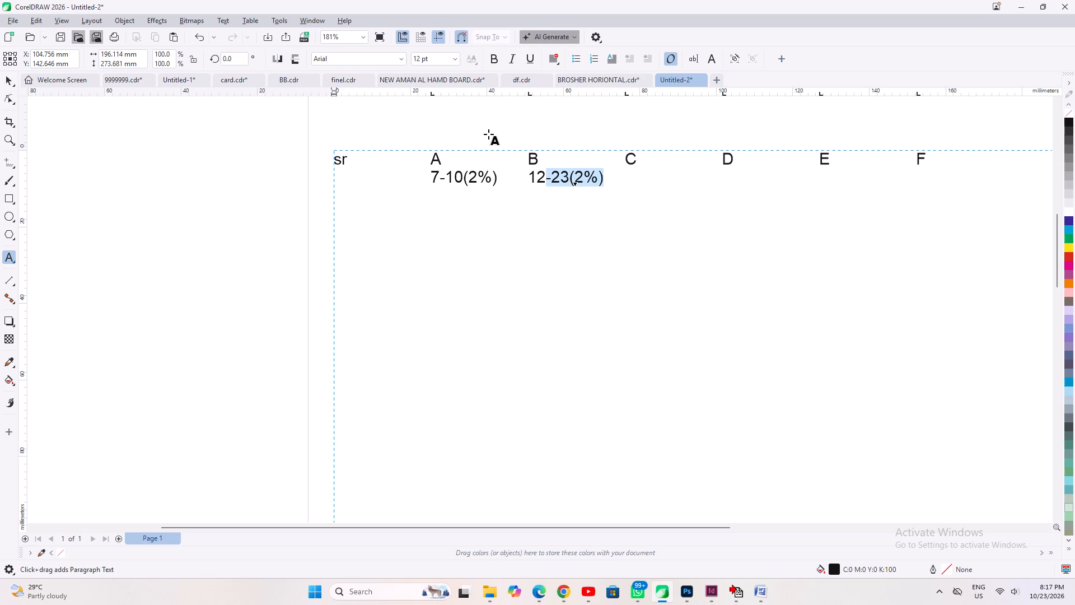
{"action": "key", "text": "shift+Left"}
{"action": "key", "text": "shift+Left"}
{"action": "key", "text": "ctrl+c"}
{"action": "key", "text": "Right"}
{"action": "key", "text": "Right"}
{"action": "key", "text": "Right"}
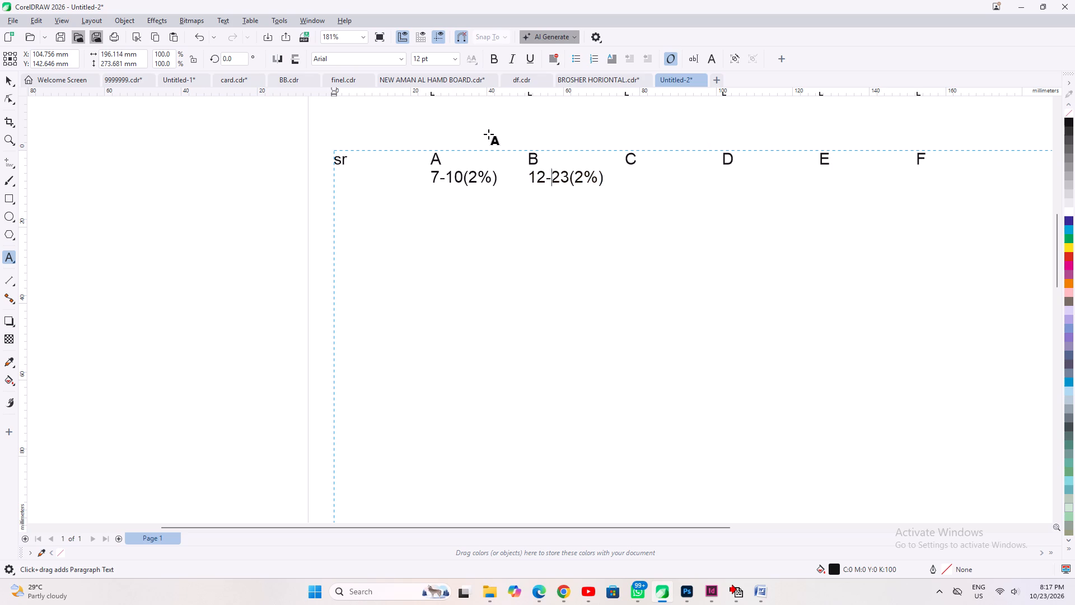
{"action": "key", "text": "Right"}
{"action": "key", "text": "End"}
{"action": "key", "text": "ctrl+v"}
Change the number range of the pasted column C entry to 25-38, keeping its "(2%)".
{"action": "key", "text": "Left"}
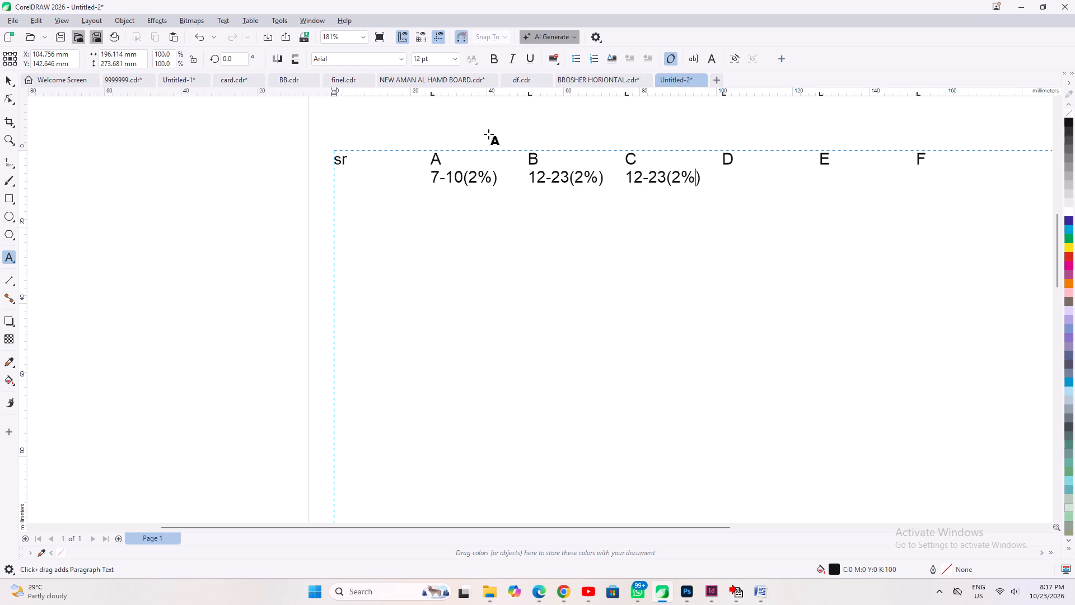
{"action": "key", "text": "Left"}
{"action": "key", "text": "Left"}
{"action": "key", "text": "Left"}
{"action": "key", "text": "Left"}
{"action": "key", "text": "Left"}
{"action": "key", "text": "Left"}
{"action": "key", "text": "shift+Left"}
{"action": "key", "text": "shift+Left"}
{"action": "type", "text": "25"}
{"action": "key", "text": "Right"}
{"action": "key", "text": "Right"}
{"action": "key", "text": "Left"}
{"action": "key", "text": "shift+Right"}
{"action": "key", "text": "shift+Right"}
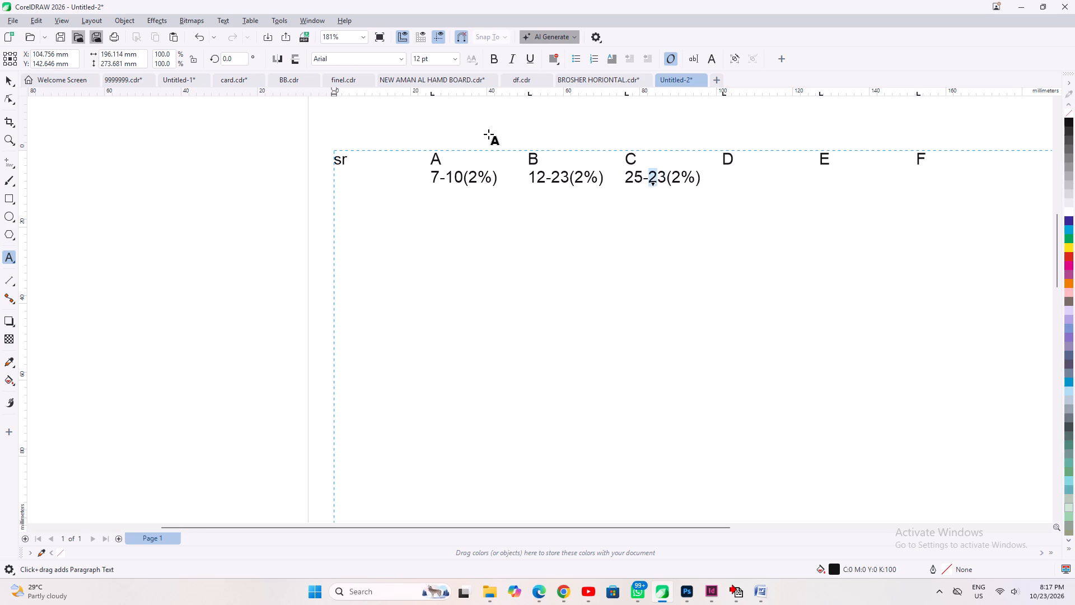
{"action": "type", "text": "38"}
{"action": "key", "text": "Right"}
{"action": "key", "text": "Right"}
{"action": "key", "text": "Right"}
{"action": "key", "text": "Right"}
Paste the copied entry under heading D and change its first number to 40.
{"action": "key", "text": "Tab"}
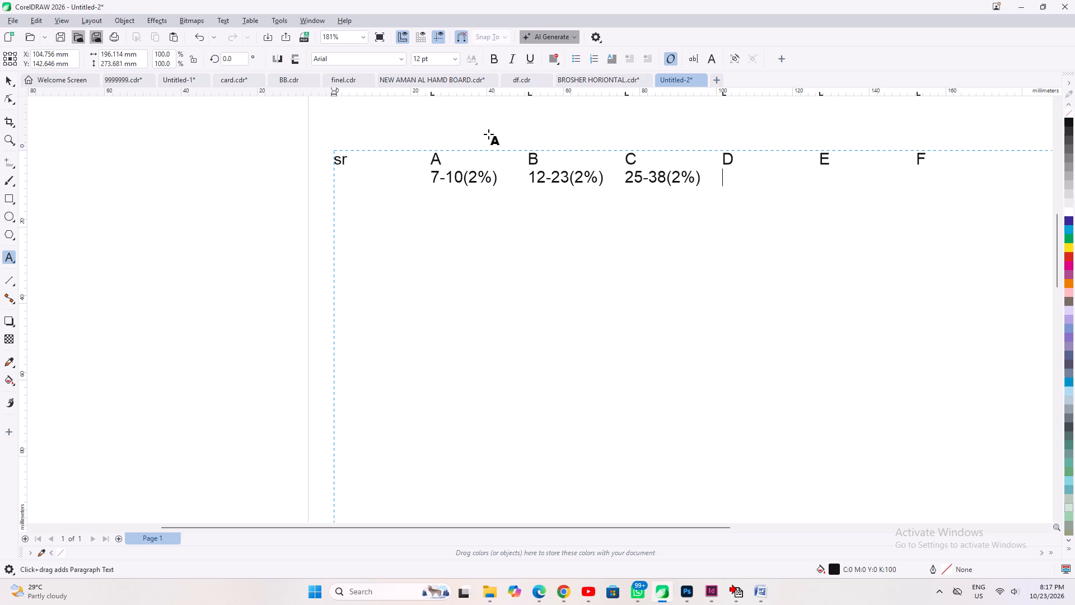
{"action": "key", "text": "ctrl+v"}
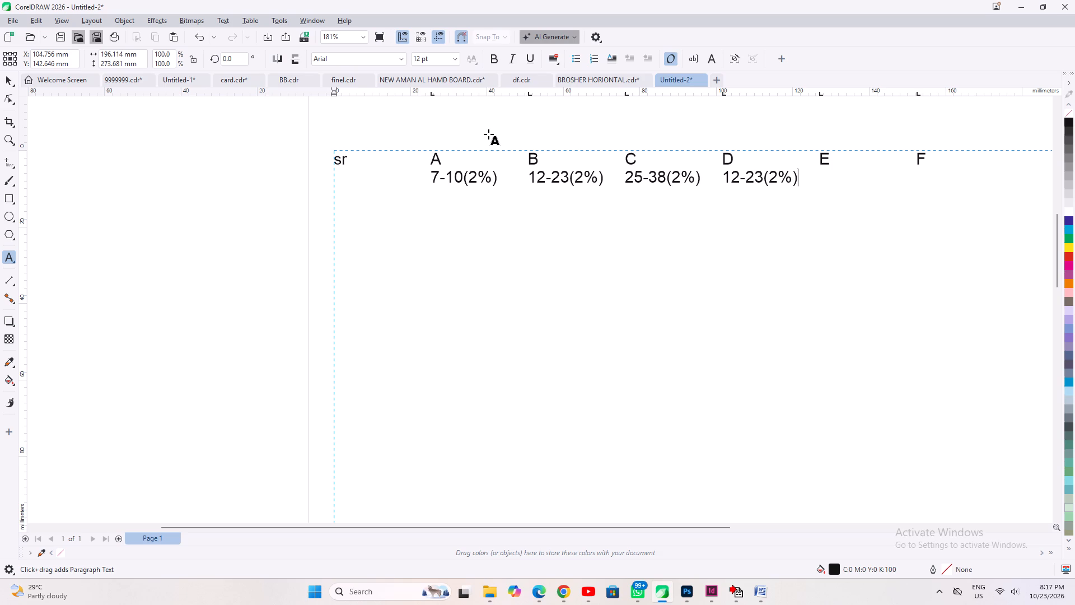
{"action": "key", "text": "Left"}
{"action": "key", "text": "Left"}
{"action": "key", "text": "Left"}
{"action": "key", "text": "Left"}
{"action": "key", "text": "Left"}
{"action": "key", "text": "Left"}
{"action": "key", "text": "Left"}
{"action": "key", "text": "Left"}
{"action": "key", "text": "Left"}
{"action": "key", "text": "Right"}
{"action": "key", "text": "shift+Left"}
{"action": "key", "text": "shift+Left"}
{"action": "type", "text": "40"}
Set the second number of the column D entry to 53, keeping its "(2%)".
{"action": "key", "text": "Right"}
{"action": "key", "text": "Right"}
{"action": "key", "text": "Left"}
{"action": "key", "text": "shift+Right"}
{"action": "key", "text": "shift+Right"}
{"action": "key", "text": "5"}
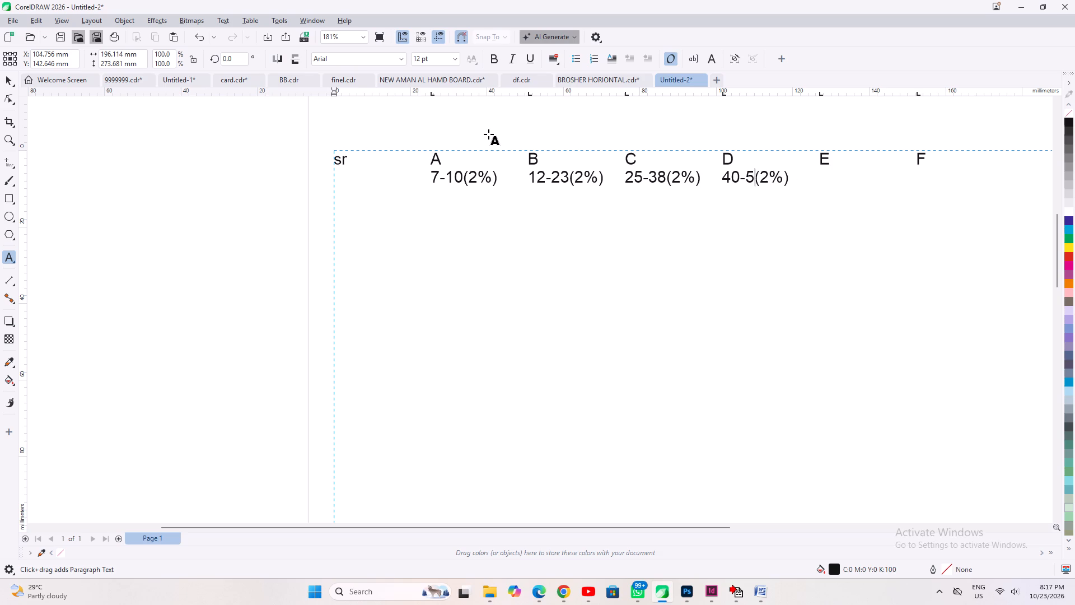
{"action": "key", "text": "3"}
{"action": "key", "text": "Right"}
{"action": "key", "text": "Right"}
{"action": "key", "text": "Right"}
{"action": "key", "text": "Right"}
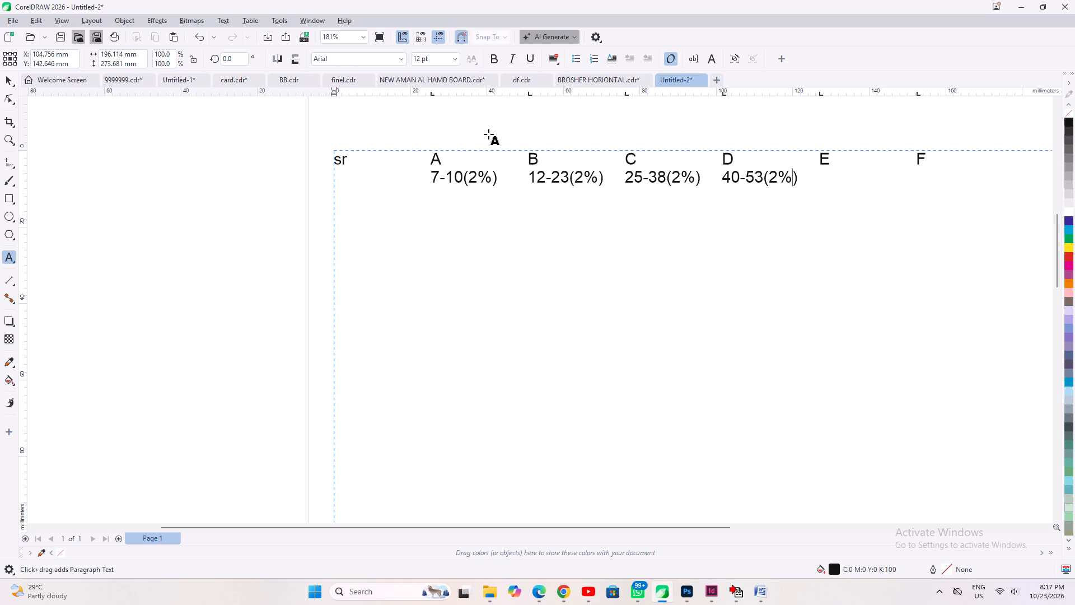
{"action": "key", "text": "Right"}
{"action": "key", "text": "Right"}
{"action": "key", "text": "Right"}
{"action": "key", "text": "Right"}
{"action": "key", "text": "Right"}
{"action": "key", "text": "Right"}
{"action": "key", "text": "Right"}
Paste the copied entry under heading E and change its first number to 55.
{"action": "key", "text": "Tab"}
{"action": "key", "text": "ctrl+v"}
{"action": "key", "text": "Left"}
{"action": "key", "text": "Left"}
{"action": "key", "text": "Left"}
{"action": "key", "text": "Left"}
{"action": "key", "text": "Left"}
{"action": "key", "text": "Left"}
{"action": "key", "text": "Left"}
{"action": "key", "text": "Left"}
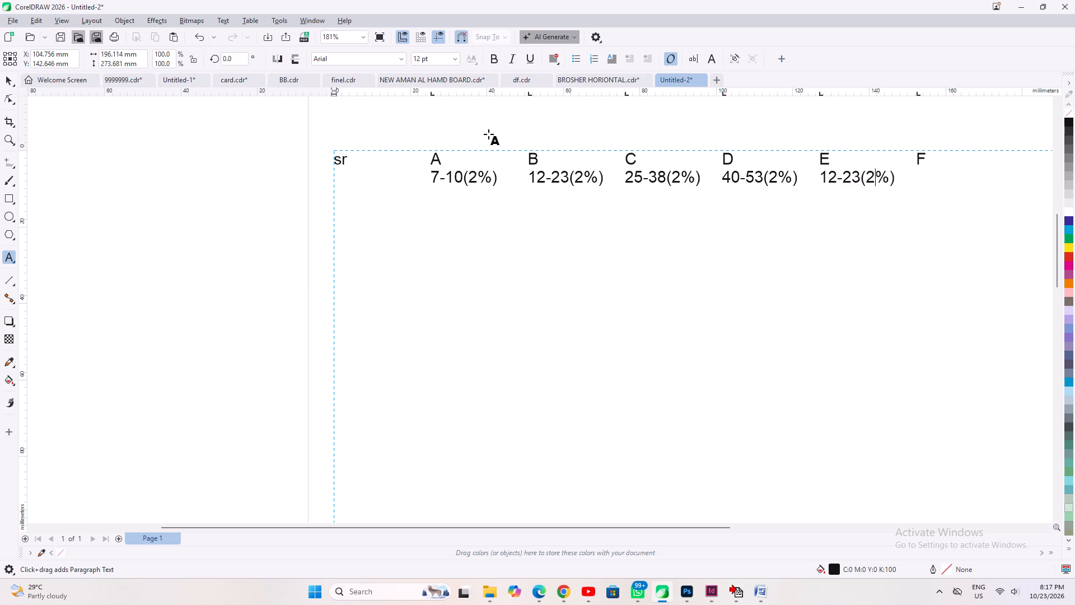
{"action": "key", "text": "shift+Left"}
{"action": "key", "text": "shift+Left"}
{"action": "type", "text": "55"}
Set the second number of the column E entry to 68, keeping its "(2%)".
{"action": "key", "text": "Right"}
{"action": "key", "text": "Right"}
{"action": "key", "text": "Right"}
{"action": "key", "text": "shift+Left"}
{"action": "key", "text": "shift+Left"}
{"action": "type", "text": "68"}
{"action": "key", "text": "Right"}
{"action": "key", "text": "Right"}
{"action": "key", "text": "Right"}
{"action": "key", "text": "Right"}
{"action": "key", "text": "Right"}
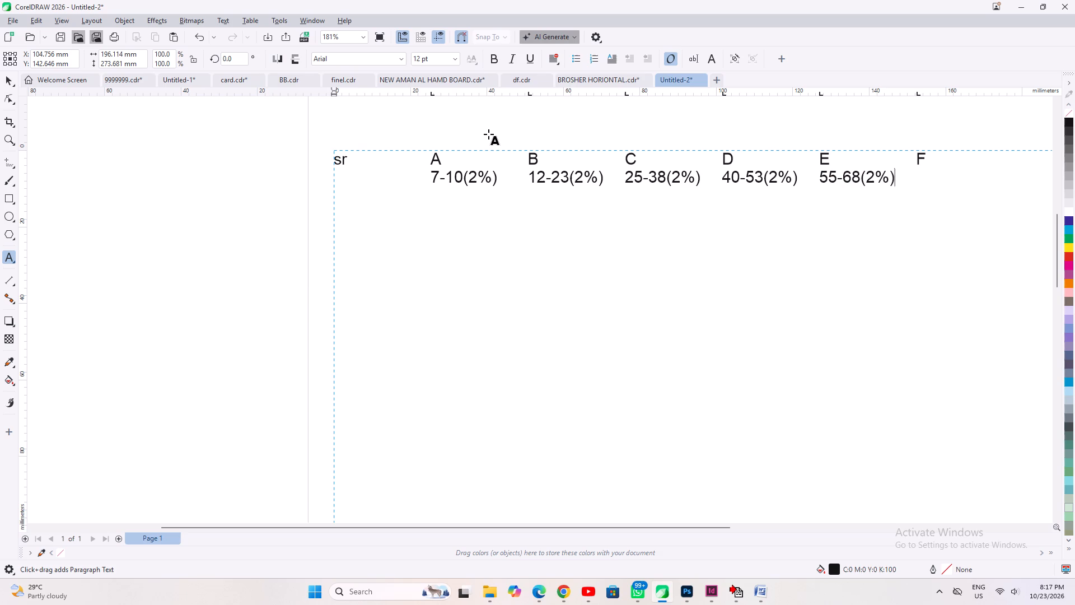
Enter 70-100 under heading F in the number row.
{"action": "key", "text": "Right"}
{"action": "key", "text": "Tab"}
{"action": "type", "text": "70"}
{"action": "type", "text": "-1"}
{"action": "type", "text": "00"}
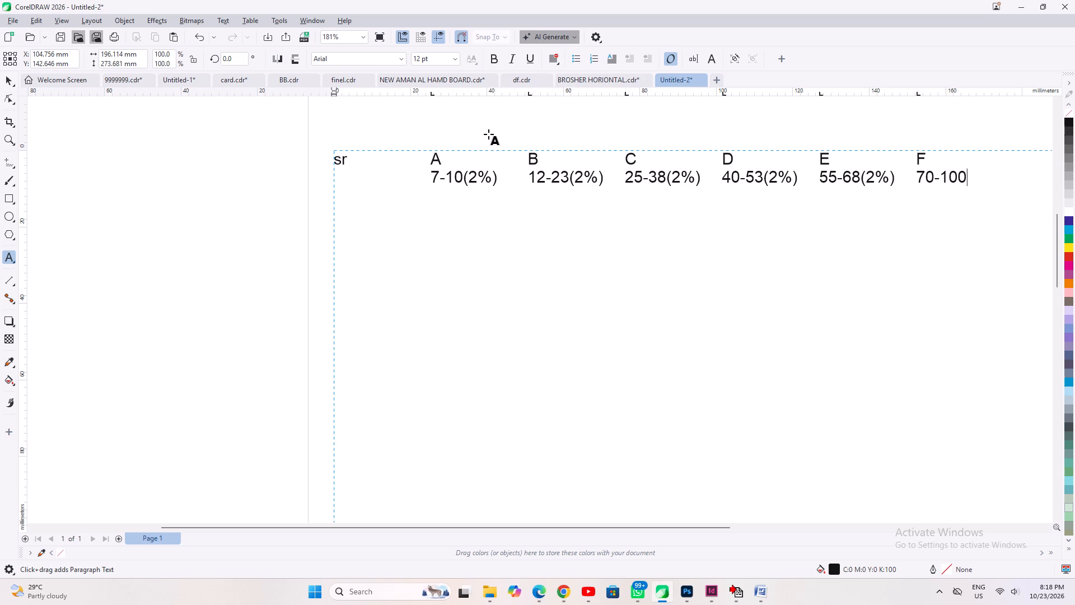
Add a space after 70-100, paste the copied entry there and delete its "(2%)", leaving 12-23.
{"action": "key", "text": "space"}
{"action": "key", "text": "ctrl+v"}
{"action": "key", "text": "shift+Left"}
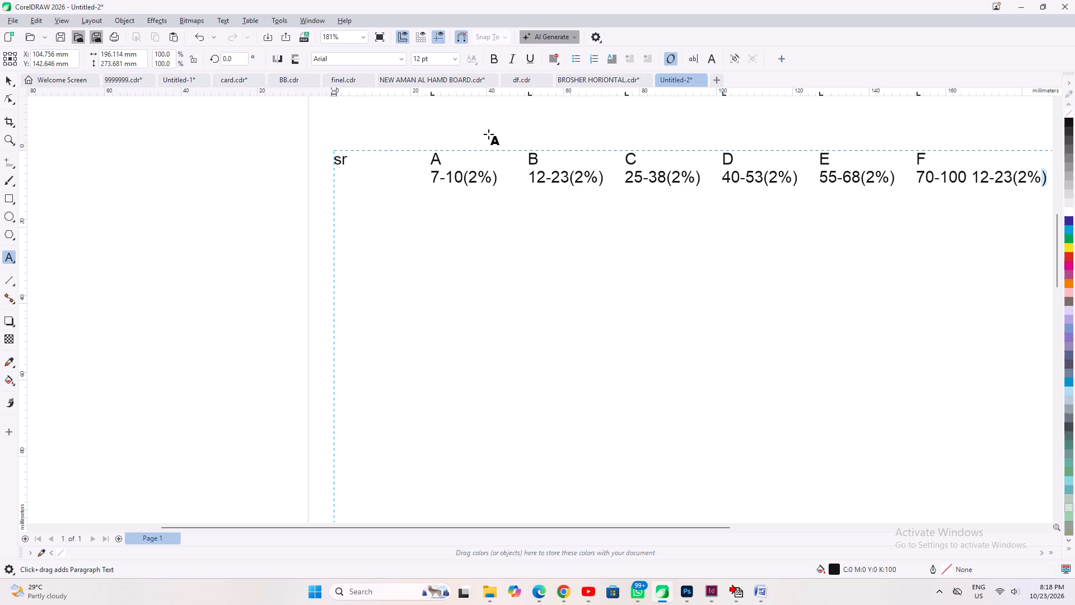
{"action": "key", "text": "shift+Left"}
{"action": "key", "text": "shift+Left"}
{"action": "key", "text": "shift+Left"}
{"action": "key", "text": "BackSpace"}
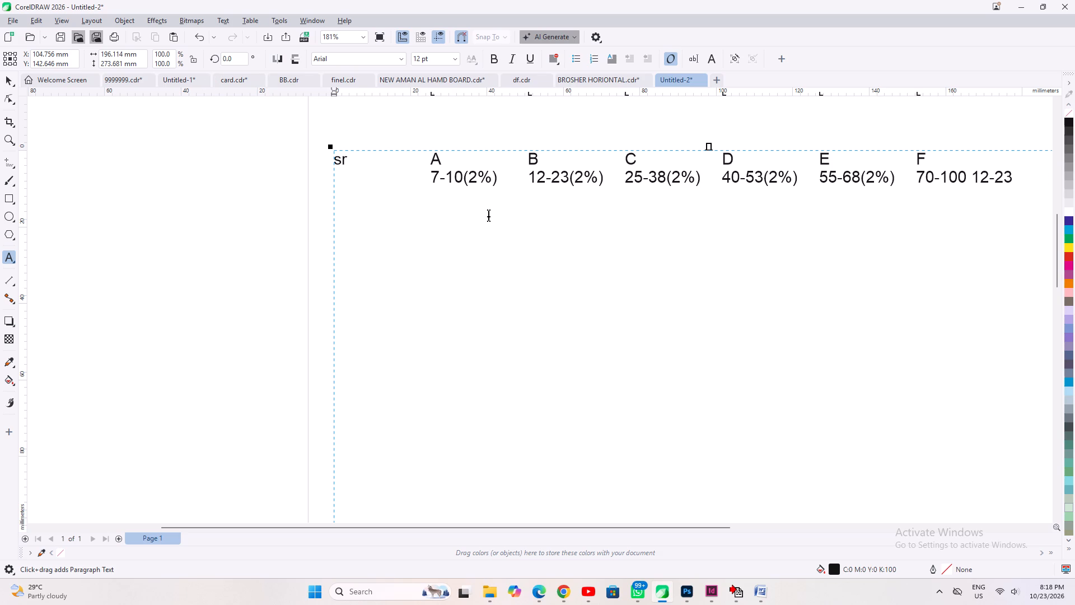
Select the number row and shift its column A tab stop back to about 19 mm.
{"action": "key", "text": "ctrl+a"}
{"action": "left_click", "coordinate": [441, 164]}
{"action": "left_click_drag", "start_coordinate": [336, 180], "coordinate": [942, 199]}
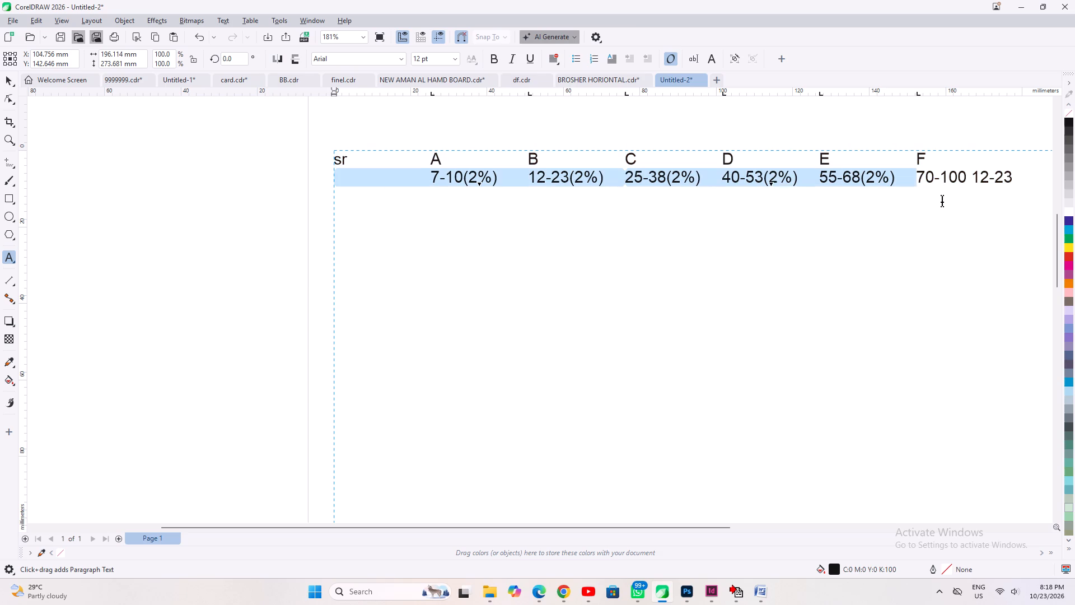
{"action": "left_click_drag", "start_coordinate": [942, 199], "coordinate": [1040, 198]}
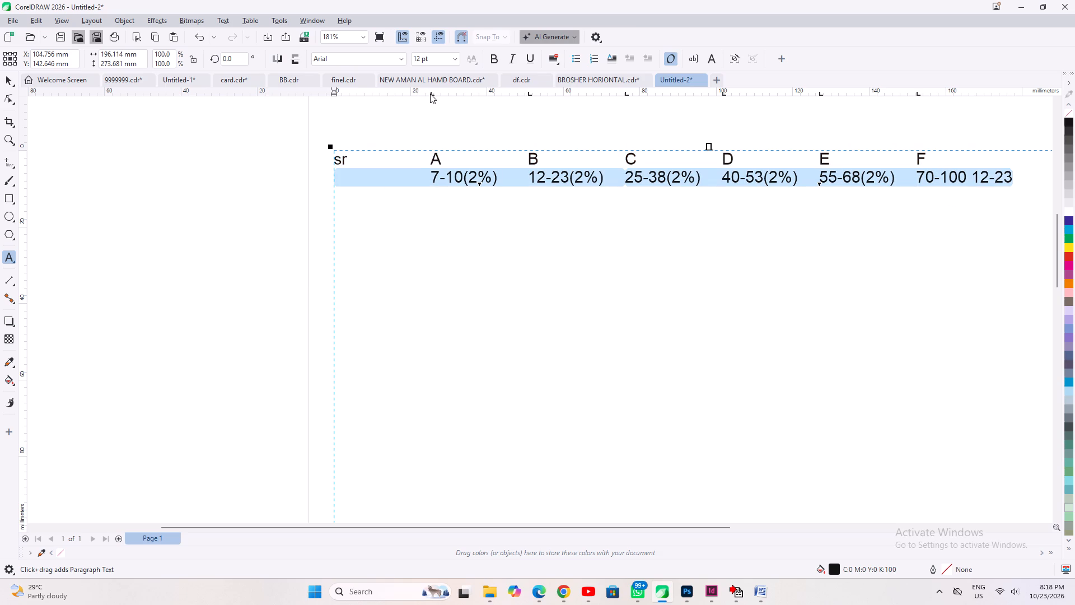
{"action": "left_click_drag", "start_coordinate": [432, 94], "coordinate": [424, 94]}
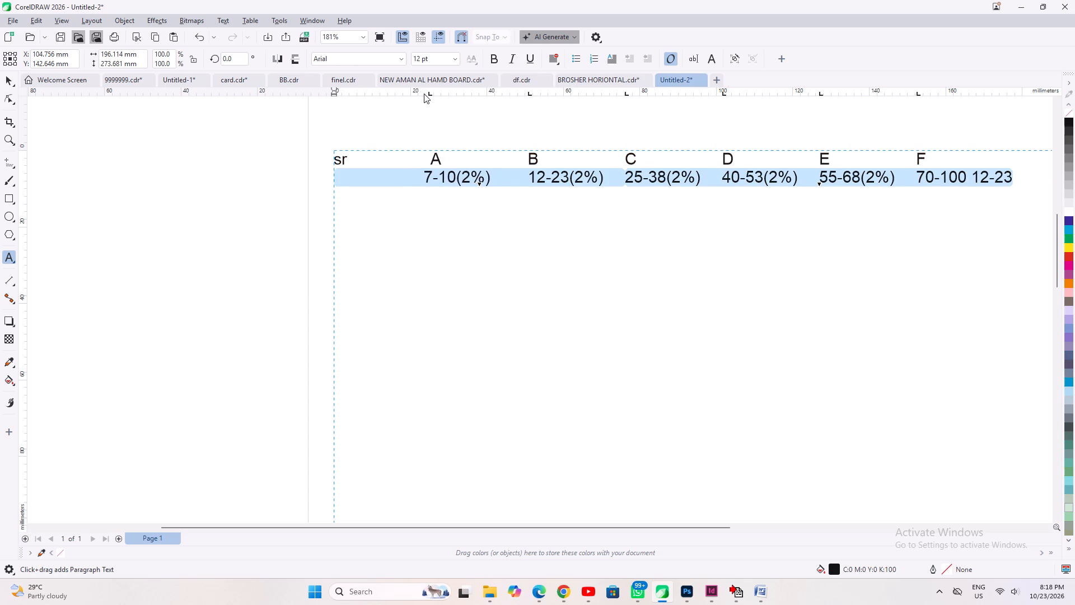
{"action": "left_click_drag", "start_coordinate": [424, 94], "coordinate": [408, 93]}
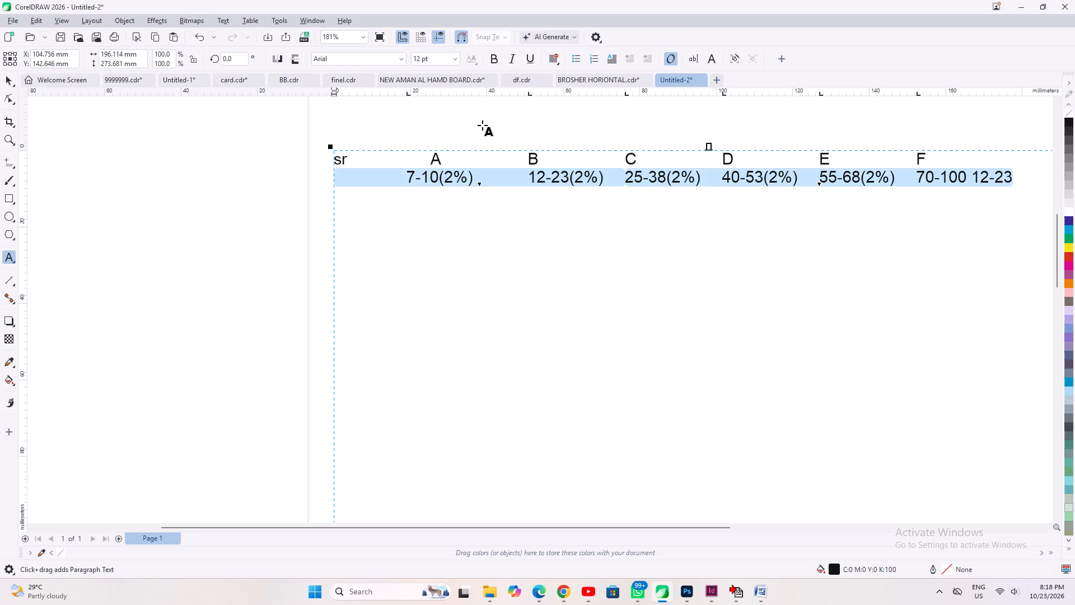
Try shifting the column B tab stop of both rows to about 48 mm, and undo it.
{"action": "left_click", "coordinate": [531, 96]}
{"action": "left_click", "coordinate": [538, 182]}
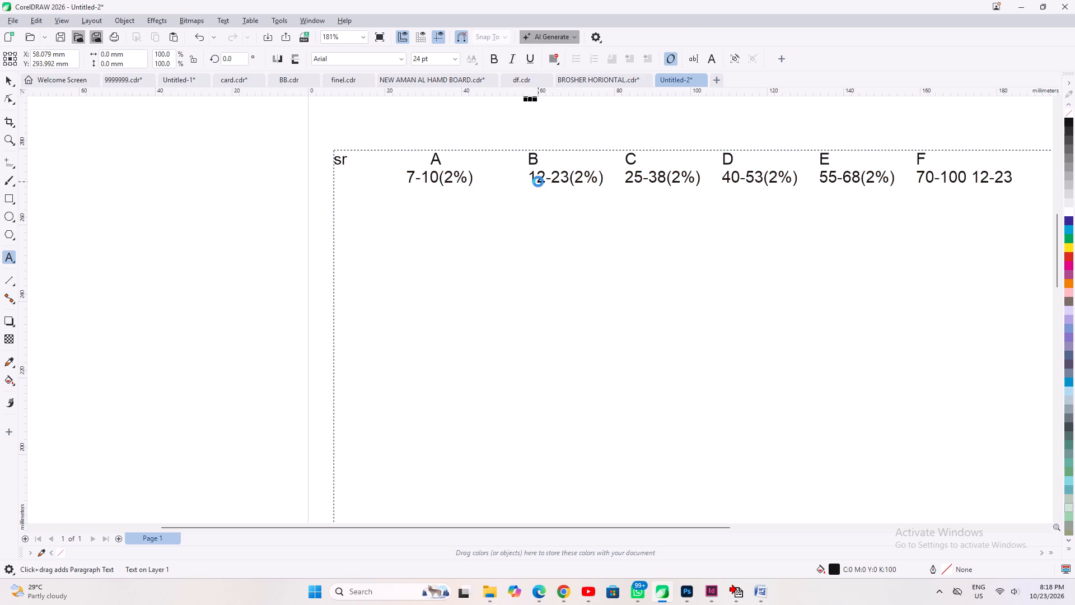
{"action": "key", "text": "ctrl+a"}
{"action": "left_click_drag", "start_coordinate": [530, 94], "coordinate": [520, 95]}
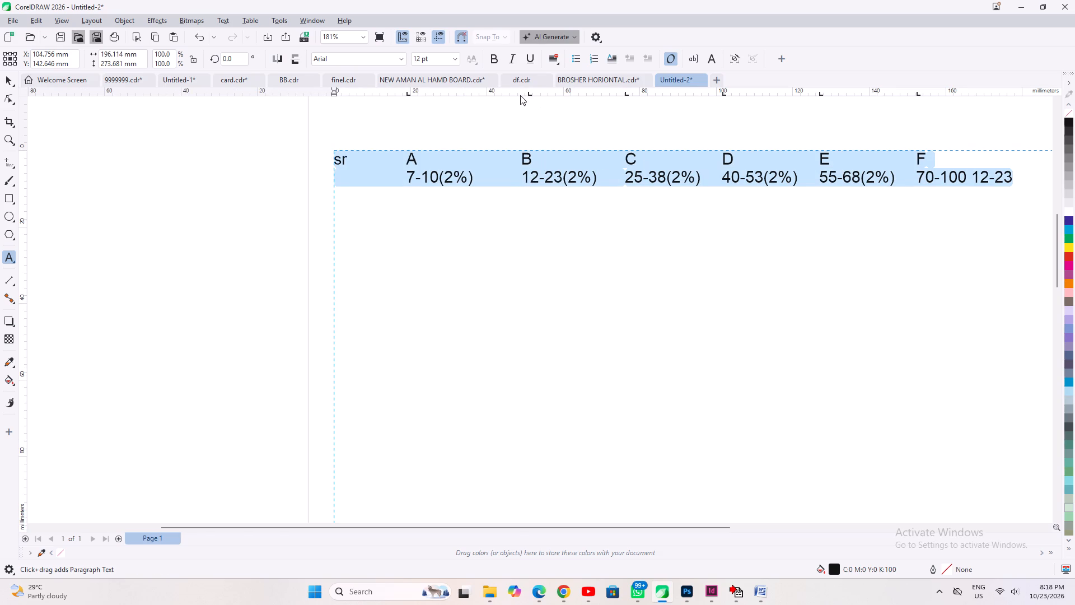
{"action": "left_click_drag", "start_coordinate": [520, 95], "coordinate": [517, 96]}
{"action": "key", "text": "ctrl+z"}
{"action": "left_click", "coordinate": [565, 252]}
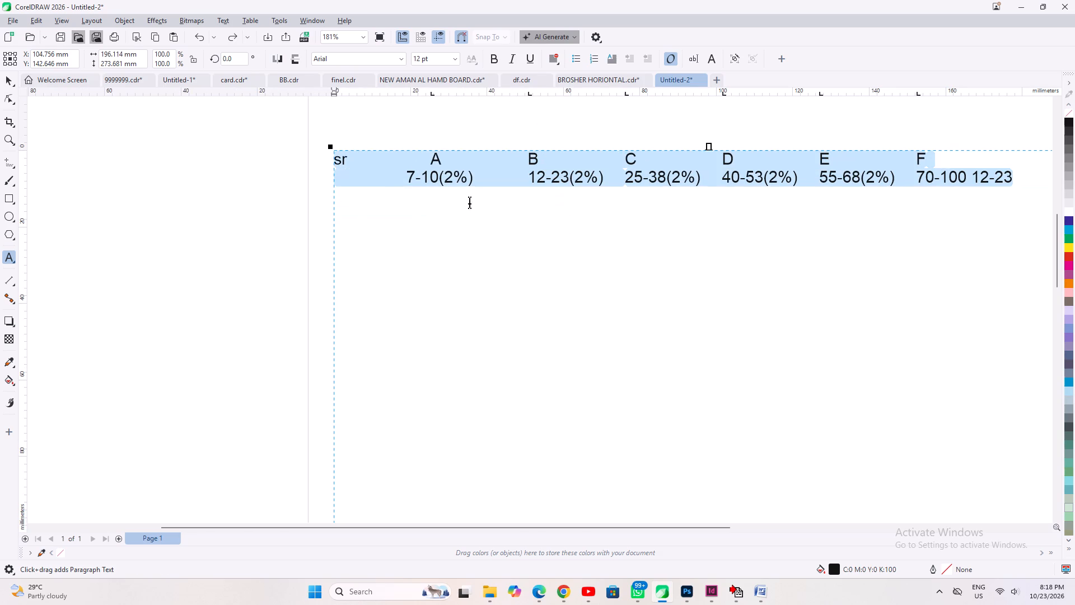
Move the number row's column B tab stop to about 46 mm and its column A tab stop to about 20 mm.
{"action": "left_click_drag", "start_coordinate": [334, 177], "coordinate": [917, 177]}
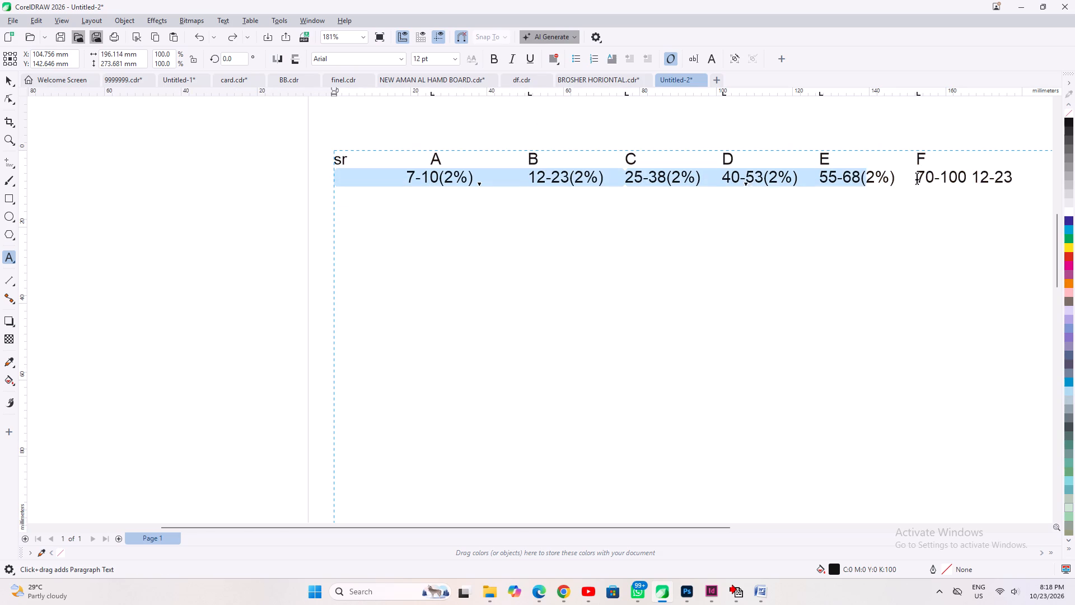
{"action": "left_click_drag", "start_coordinate": [917, 177], "coordinate": [1024, 177]}
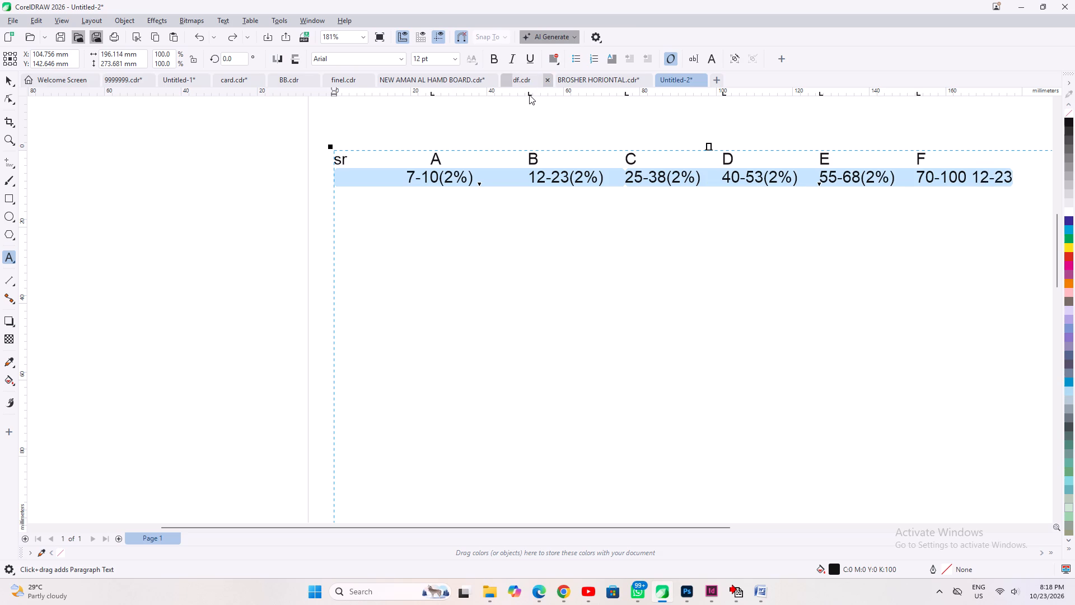
{"action": "left_click_drag", "start_coordinate": [529, 95], "coordinate": [510, 94]}
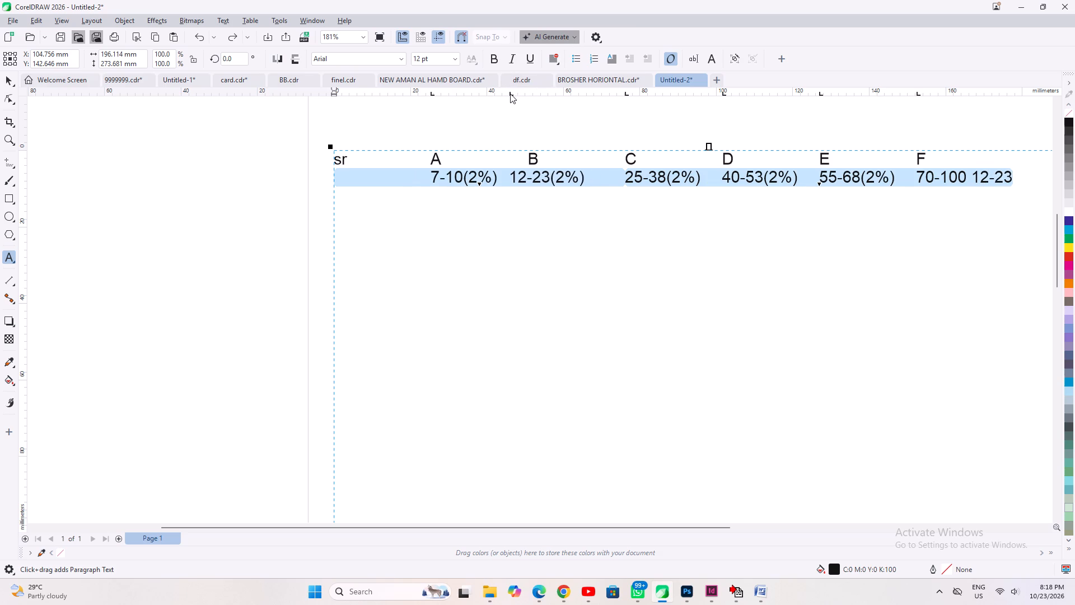
{"action": "left_click_drag", "start_coordinate": [434, 96], "coordinate": [422, 97]}
{"action": "left_click_drag", "start_coordinate": [433, 95], "coordinate": [415, 95]}
{"action": "left_click_drag", "start_coordinate": [433, 95], "coordinate": [427, 95]}
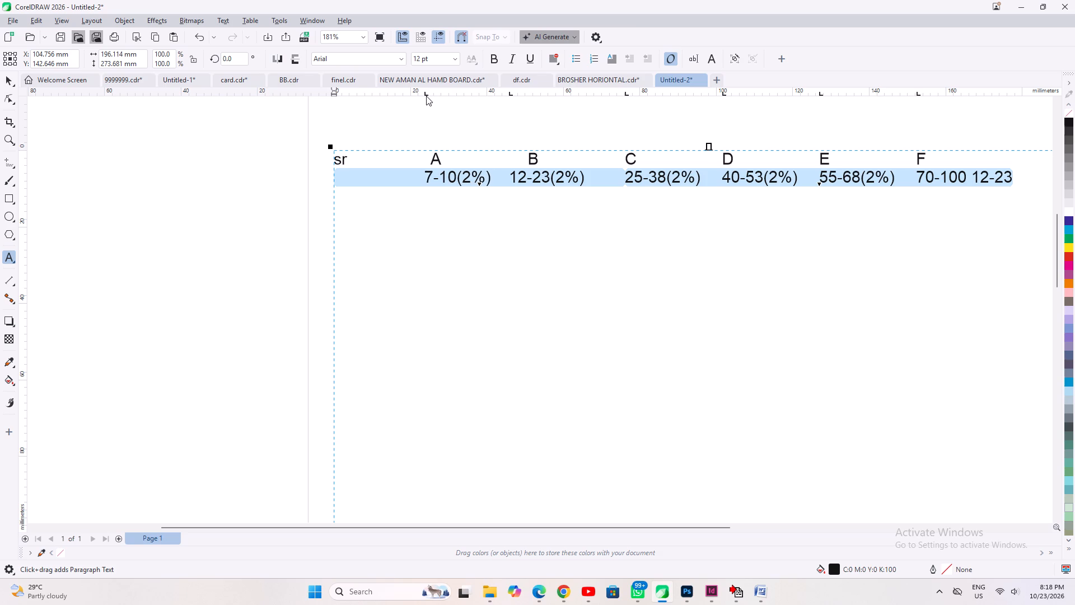
{"action": "left_click_drag", "start_coordinate": [426, 96], "coordinate": [420, 96]}
{"action": "left_click_drag", "start_coordinate": [427, 93], "coordinate": [413, 95]}
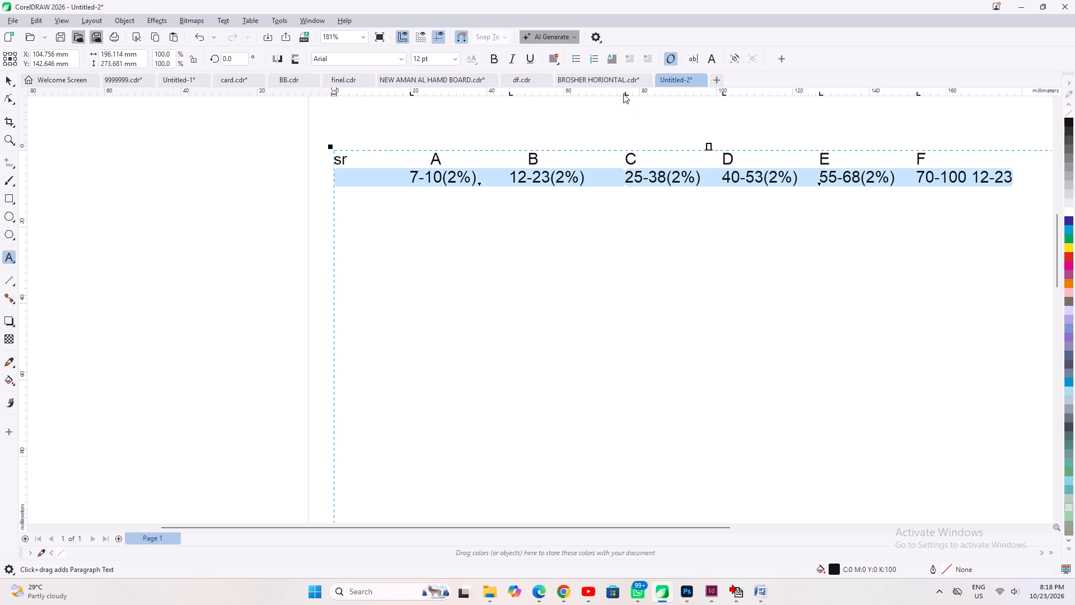
Move the number row's column C tab stop to about 70 mm and its column D tab stop to about 95 mm.
{"action": "left_click_drag", "start_coordinate": [627, 95], "coordinate": [616, 95]}
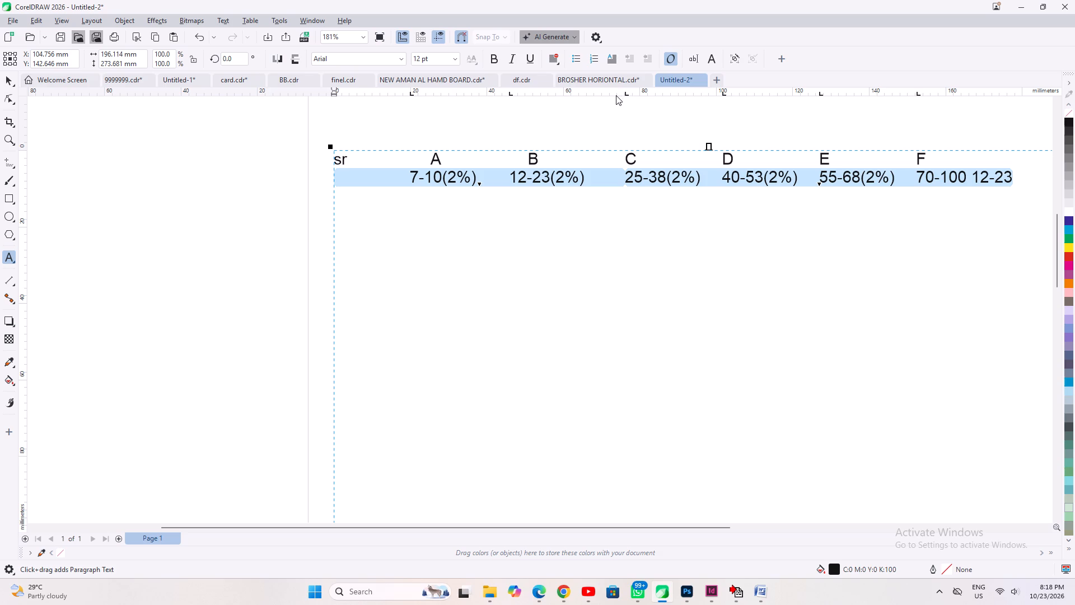
{"action": "left_click", "coordinate": [627, 94]}
{"action": "left_click_drag", "start_coordinate": [627, 94], "coordinate": [616, 94]}
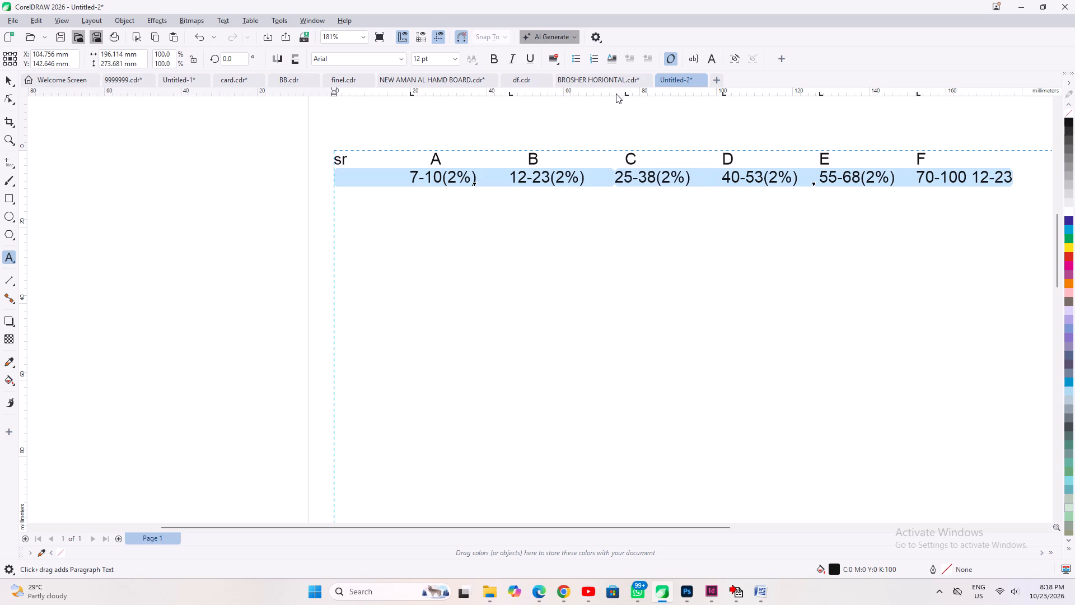
{"action": "left_click_drag", "start_coordinate": [616, 94], "coordinate": [604, 95]}
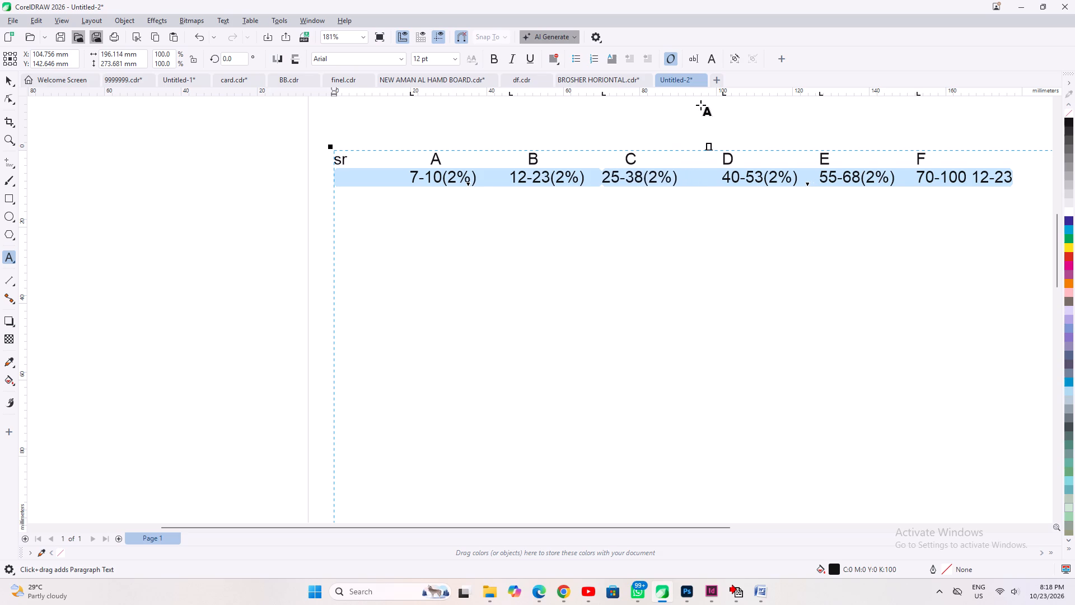
{"action": "left_click_drag", "start_coordinate": [725, 94], "coordinate": [709, 95]}
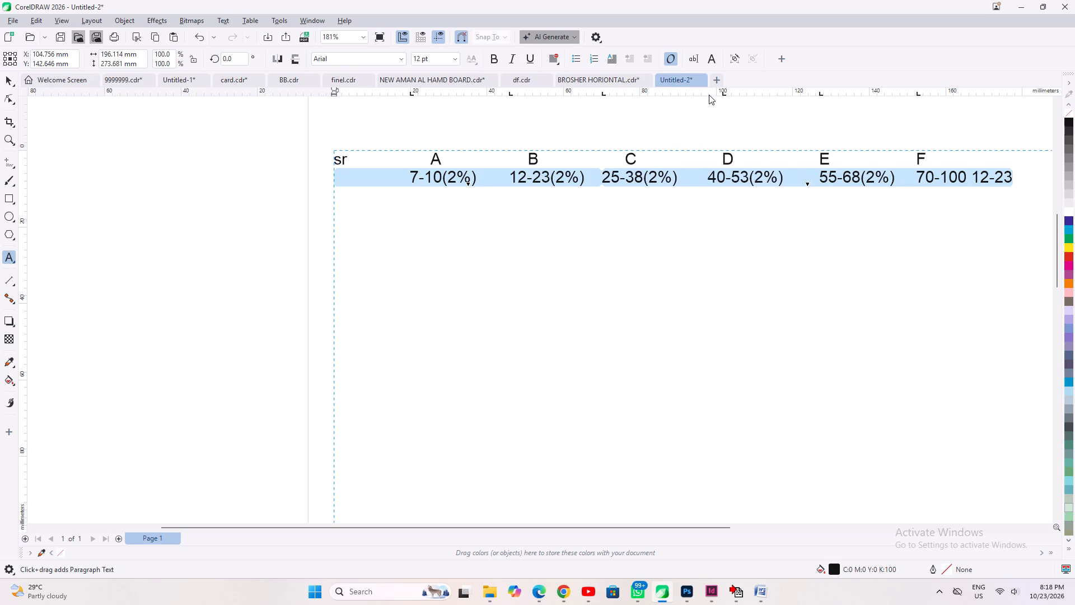
{"action": "left_click_drag", "start_coordinate": [709, 95], "coordinate": [702, 95]}
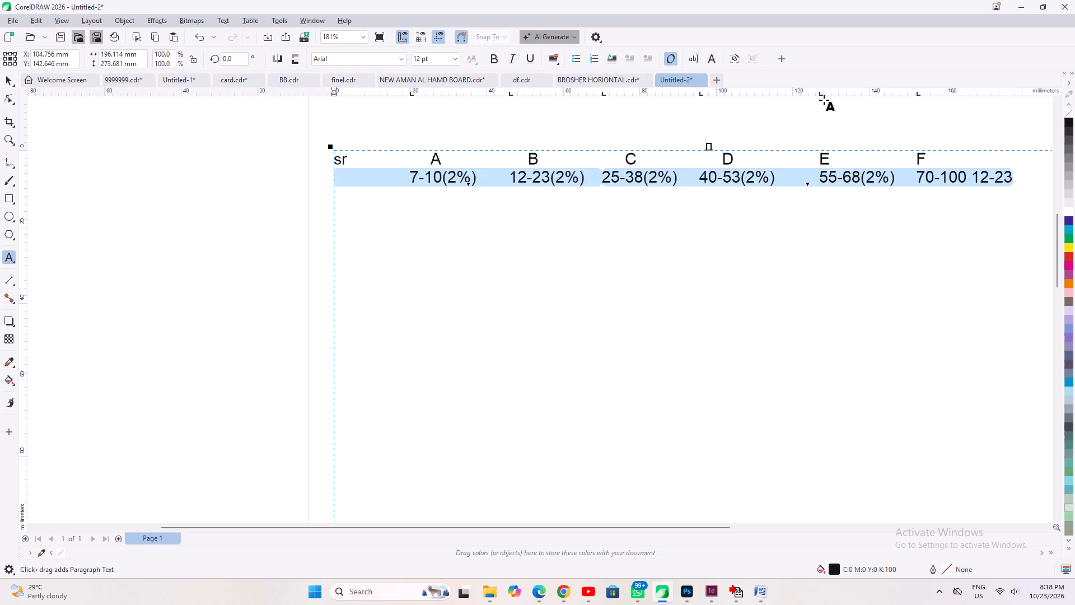
Move the number row's column E tab stop to about 119 mm and its column F tab stop to about 148 mm.
{"action": "left_click_drag", "start_coordinate": [821, 95], "coordinate": [803, 95]}
{"action": "left_click_drag", "start_coordinate": [823, 94], "coordinate": [816, 96]}
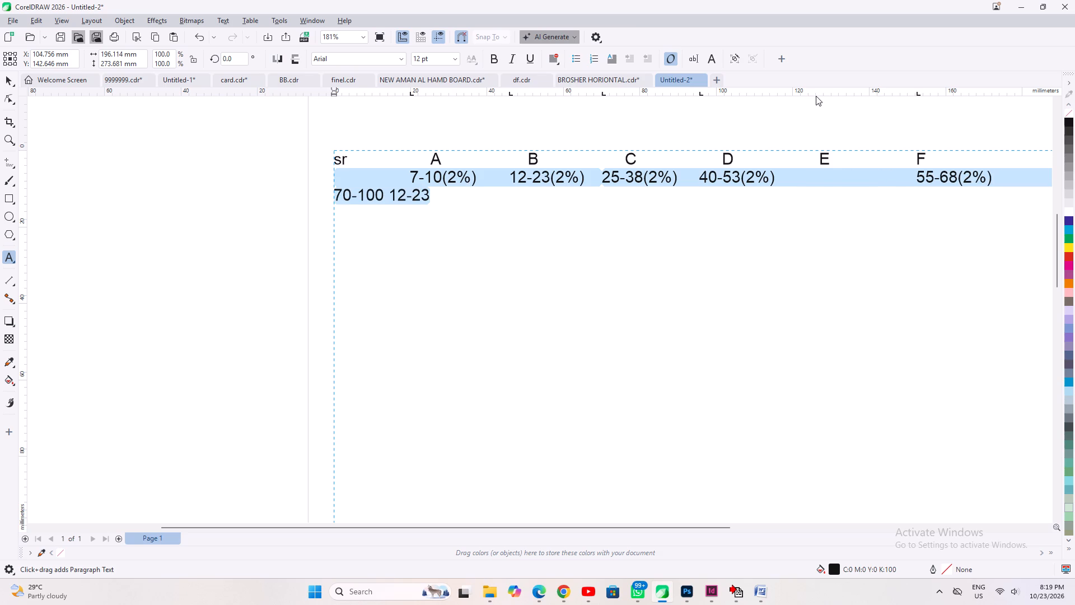
{"action": "left_click_drag", "start_coordinate": [816, 96], "coordinate": [795, 95]}
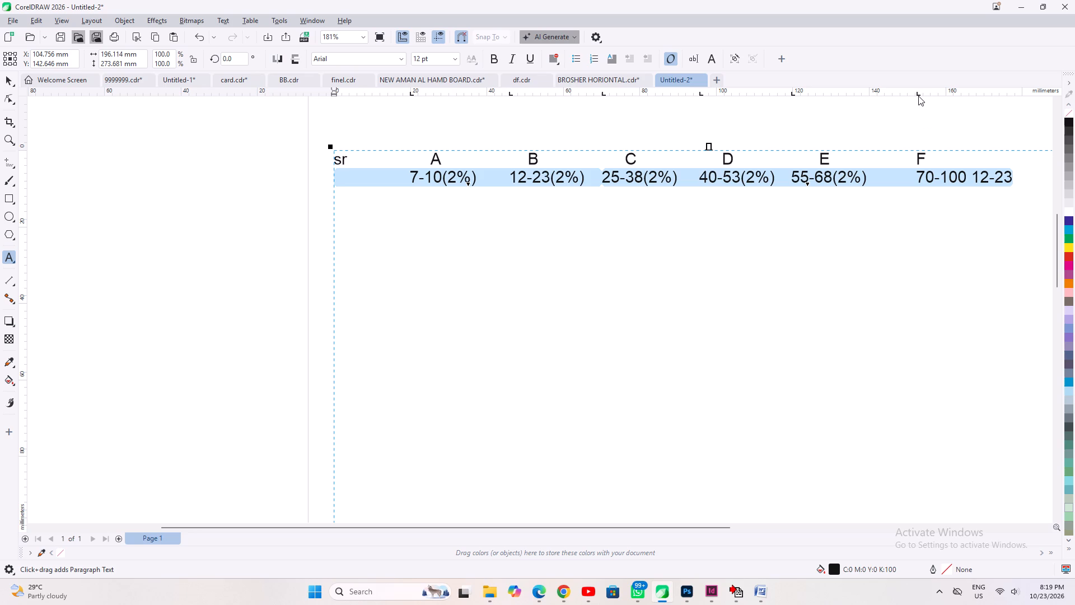
{"action": "left_click_drag", "start_coordinate": [918, 95], "coordinate": [908, 95]}
{"action": "left_click", "coordinate": [918, 94]}
{"action": "left_click_drag", "start_coordinate": [918, 95], "coordinate": [894, 96]}
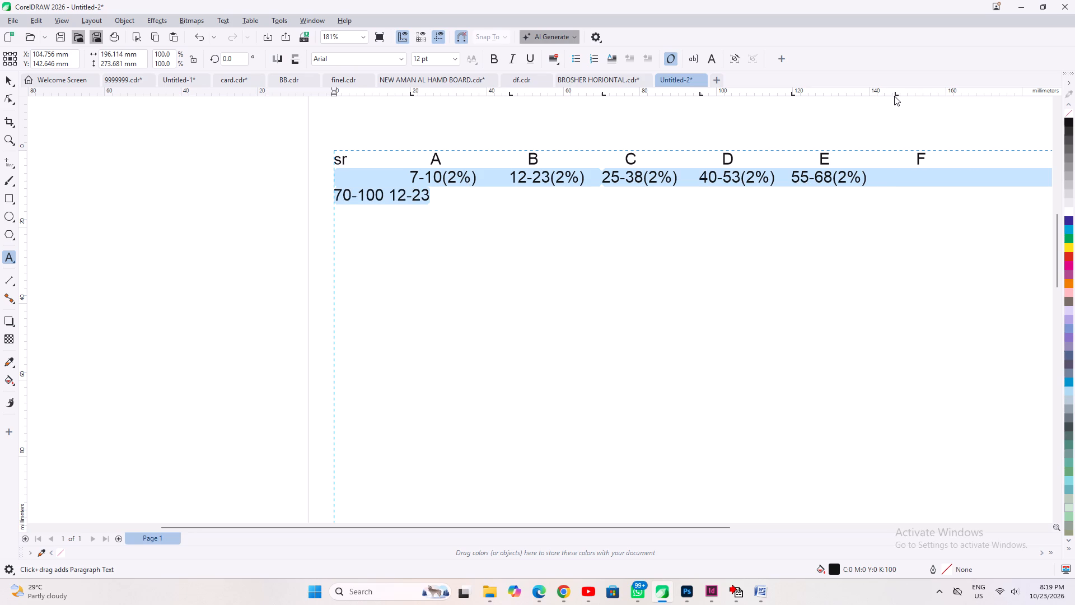
{"action": "left_click_drag", "start_coordinate": [894, 96], "coordinate": [903, 95]}
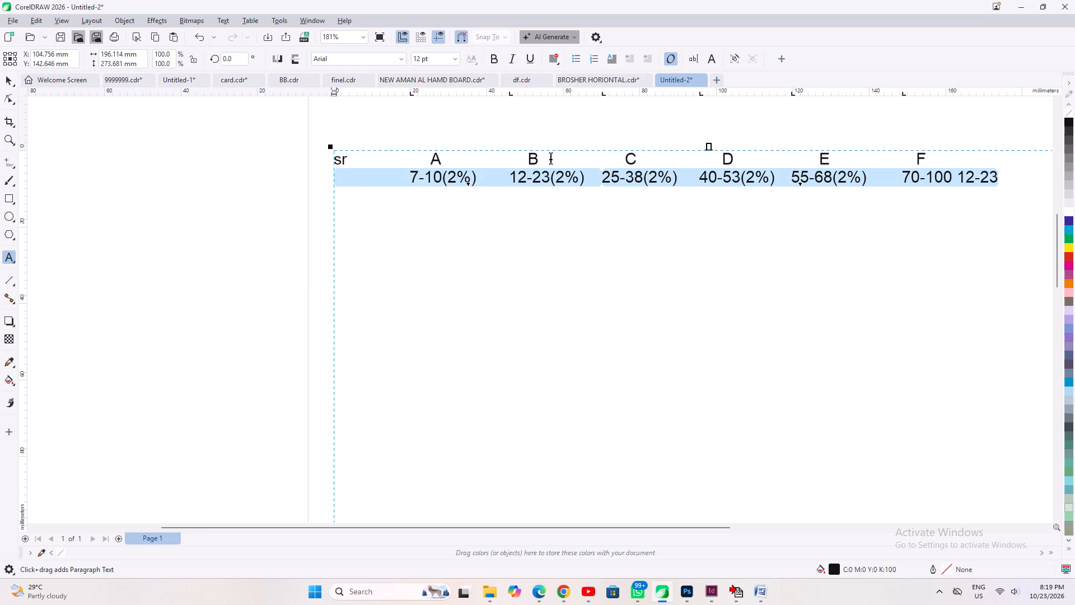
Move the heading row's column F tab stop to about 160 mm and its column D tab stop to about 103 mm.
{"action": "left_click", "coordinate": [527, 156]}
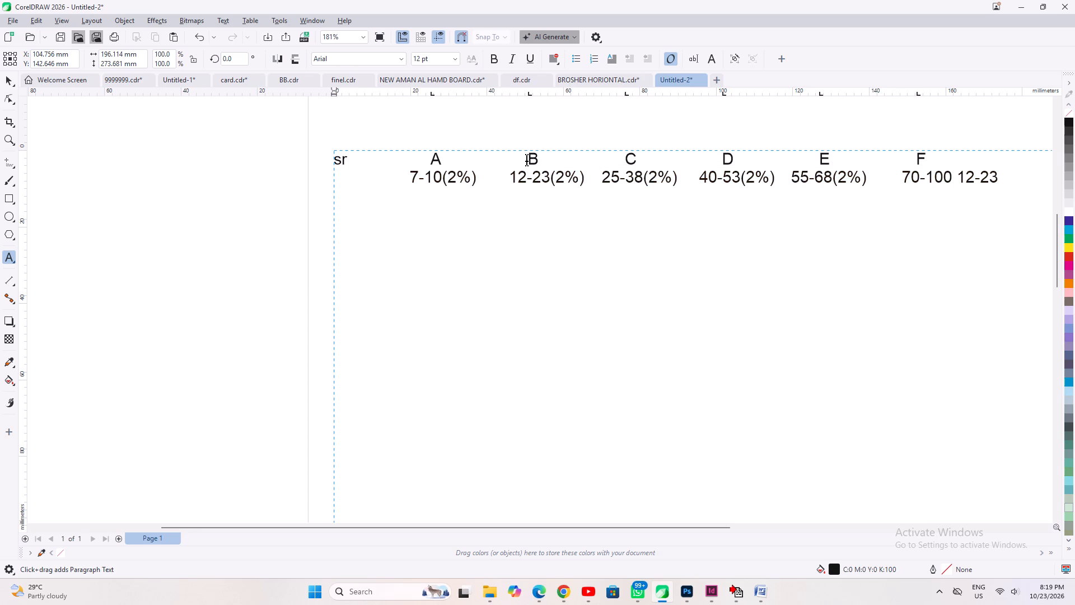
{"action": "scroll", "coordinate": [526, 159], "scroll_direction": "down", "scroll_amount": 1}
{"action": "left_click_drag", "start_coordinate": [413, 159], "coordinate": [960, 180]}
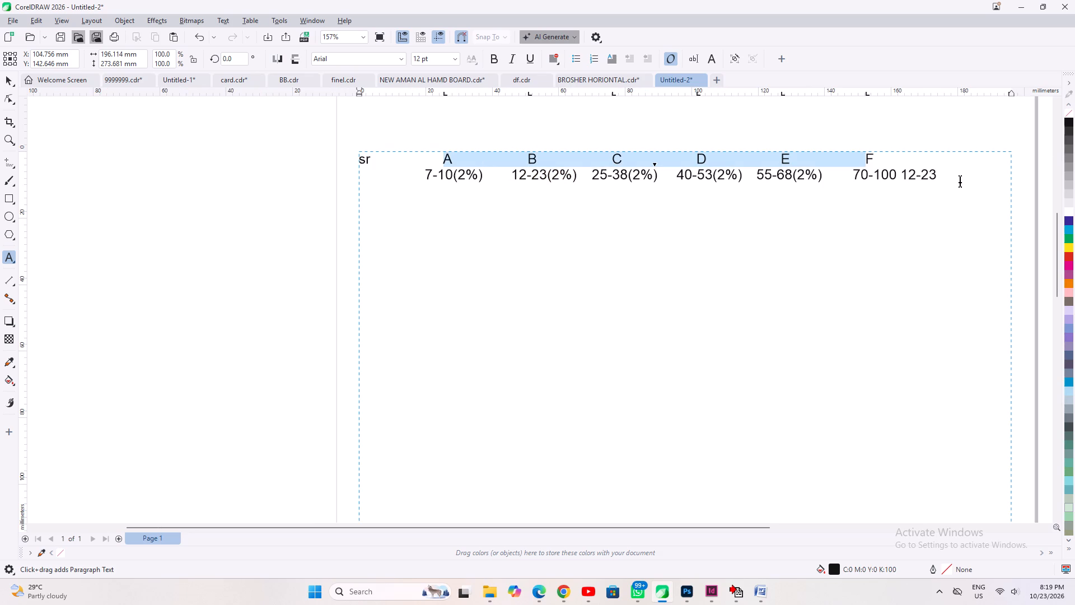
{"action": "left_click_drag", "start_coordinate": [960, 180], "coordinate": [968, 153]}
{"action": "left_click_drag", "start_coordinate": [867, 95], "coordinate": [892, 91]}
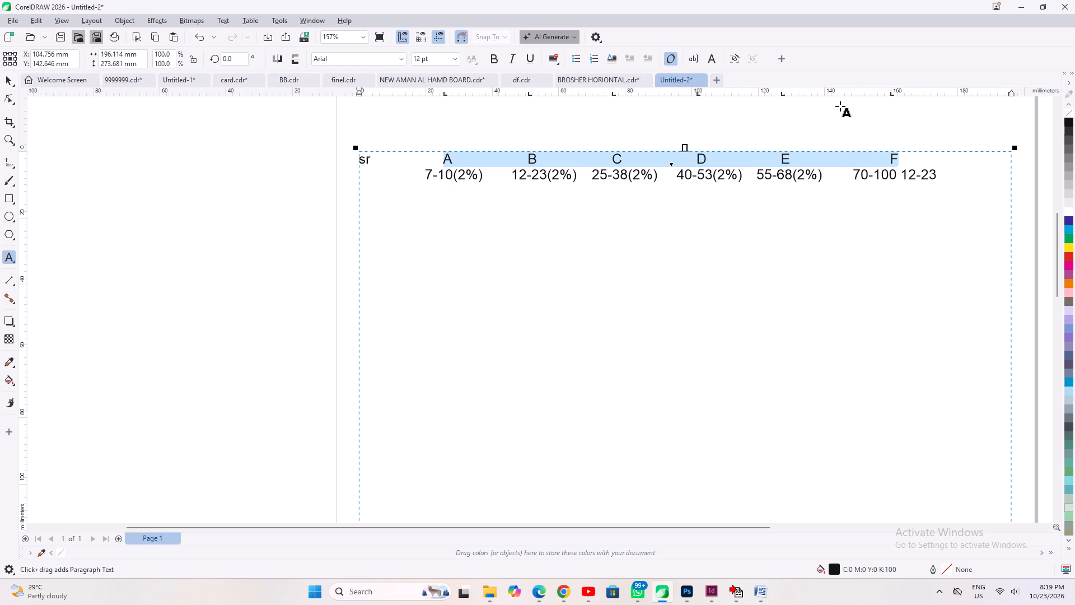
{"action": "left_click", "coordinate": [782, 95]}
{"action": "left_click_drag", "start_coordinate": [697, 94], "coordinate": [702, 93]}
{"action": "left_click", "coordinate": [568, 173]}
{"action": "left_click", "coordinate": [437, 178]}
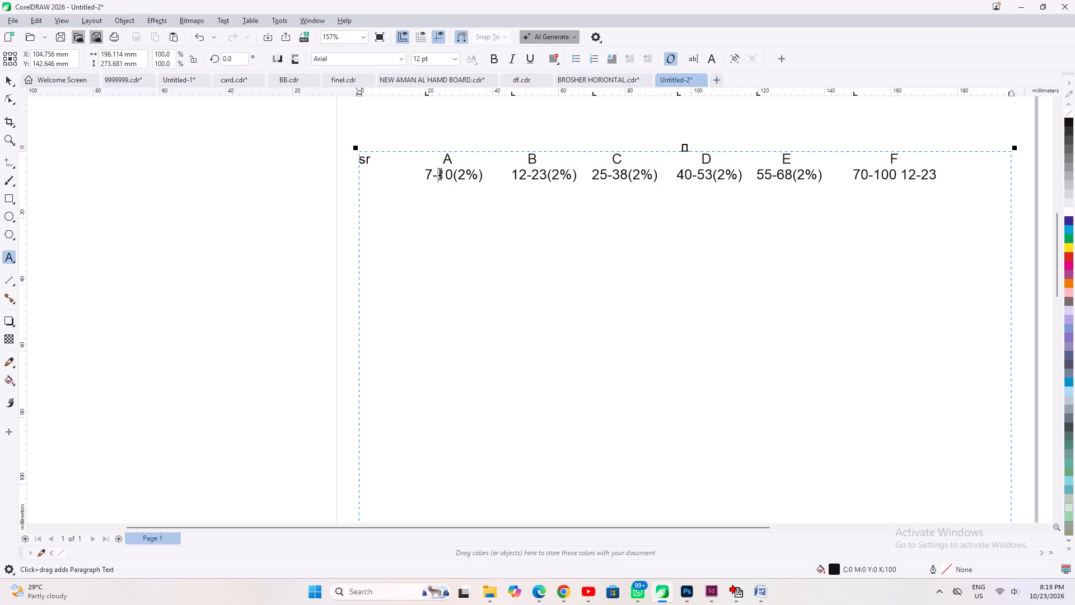
In both rows together, move the column D tab stop to about 99 mm, E to about 127 mm and F to about 153 mm.
{"action": "key", "text": "ctrl+a"}
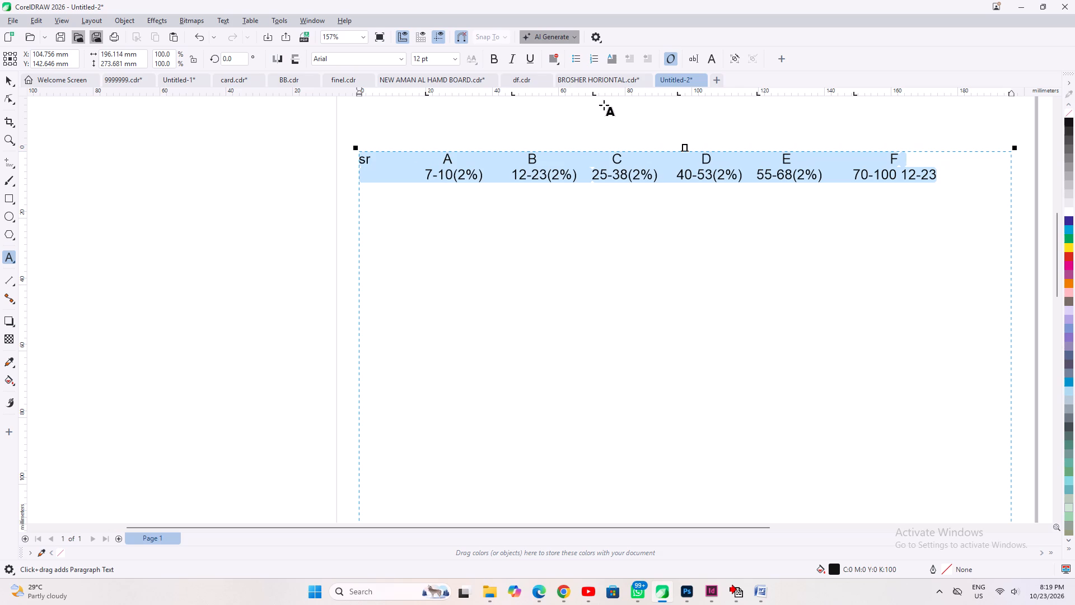
{"action": "left_click", "coordinate": [594, 93]}
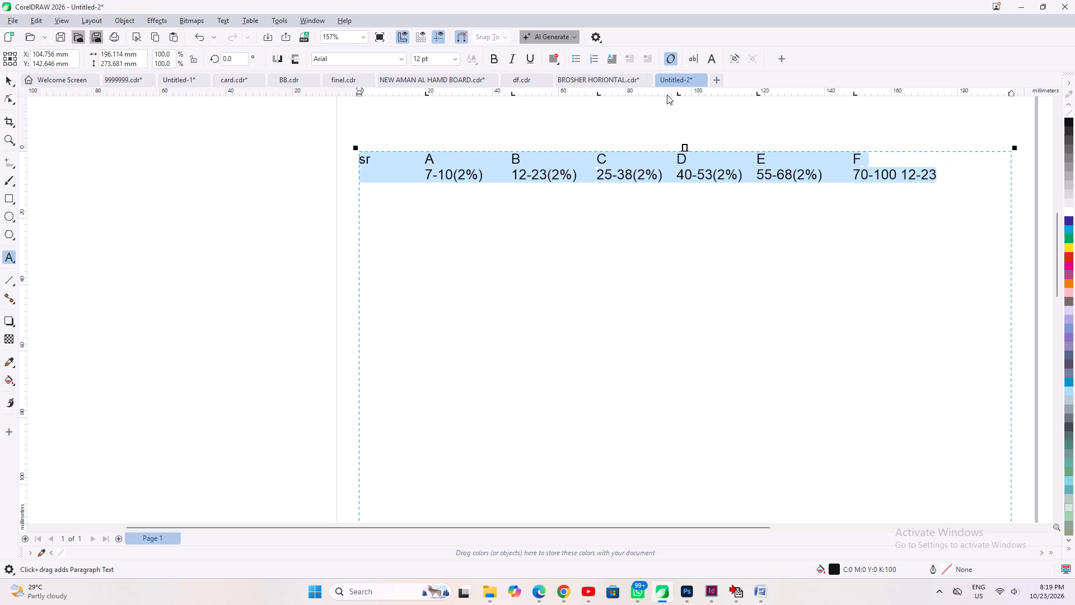
{"action": "left_click_drag", "start_coordinate": [676, 95], "coordinate": [683, 94]}
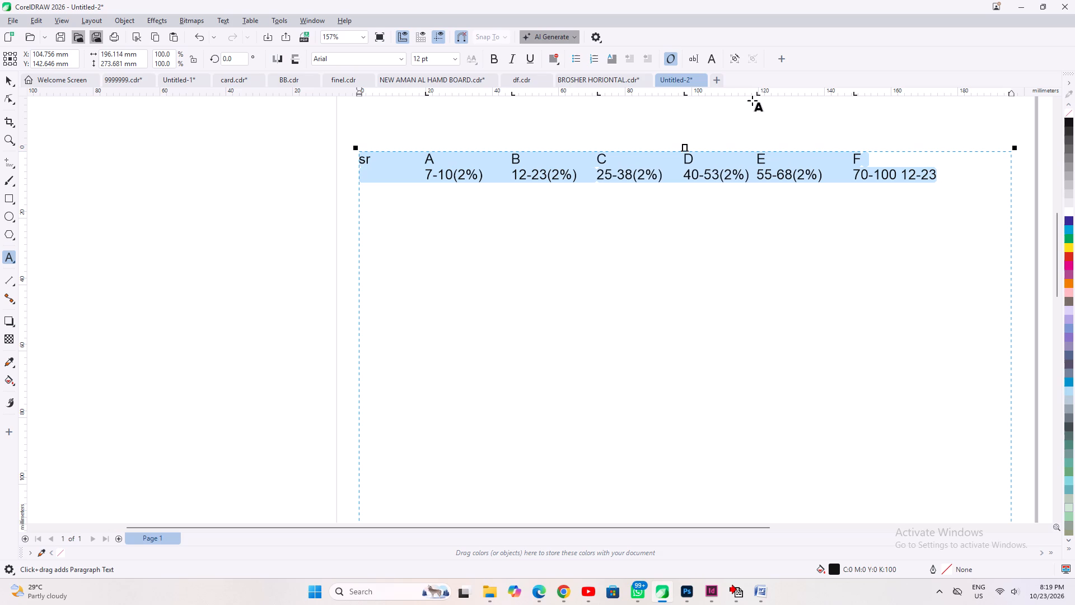
{"action": "left_click_drag", "start_coordinate": [758, 94], "coordinate": [773, 93]}
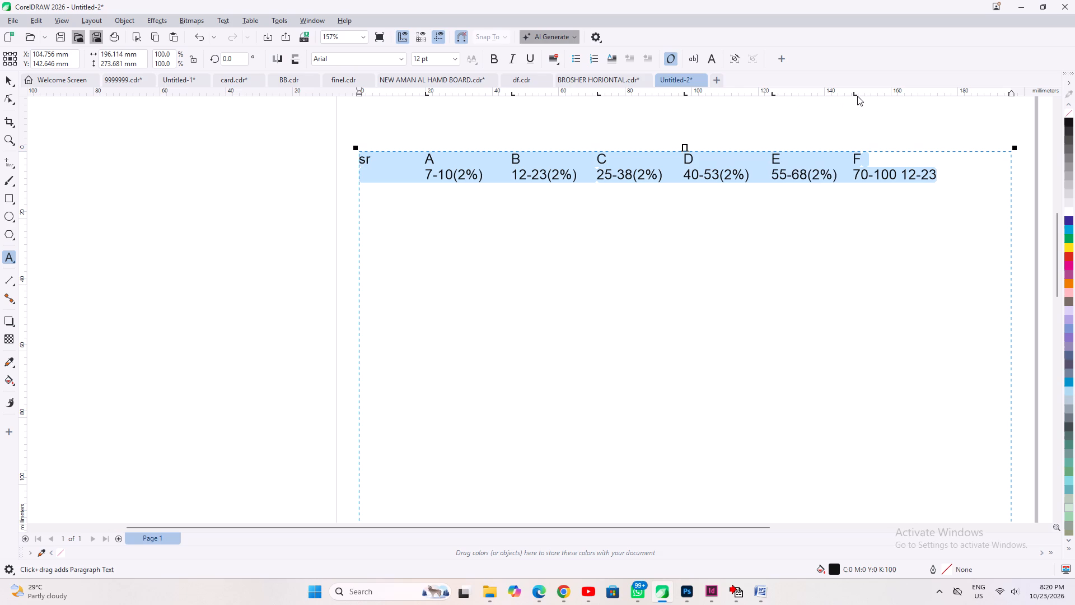
{"action": "left_click_drag", "start_coordinate": [855, 94], "coordinate": [869, 90]}
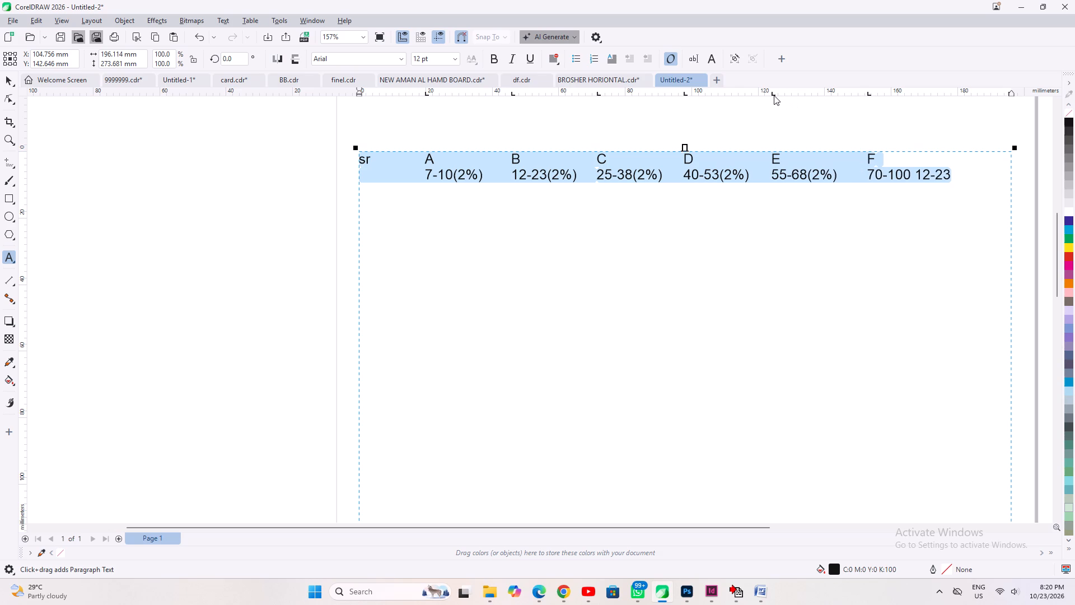
{"action": "left_click_drag", "start_coordinate": [773, 94], "coordinate": [782, 94]}
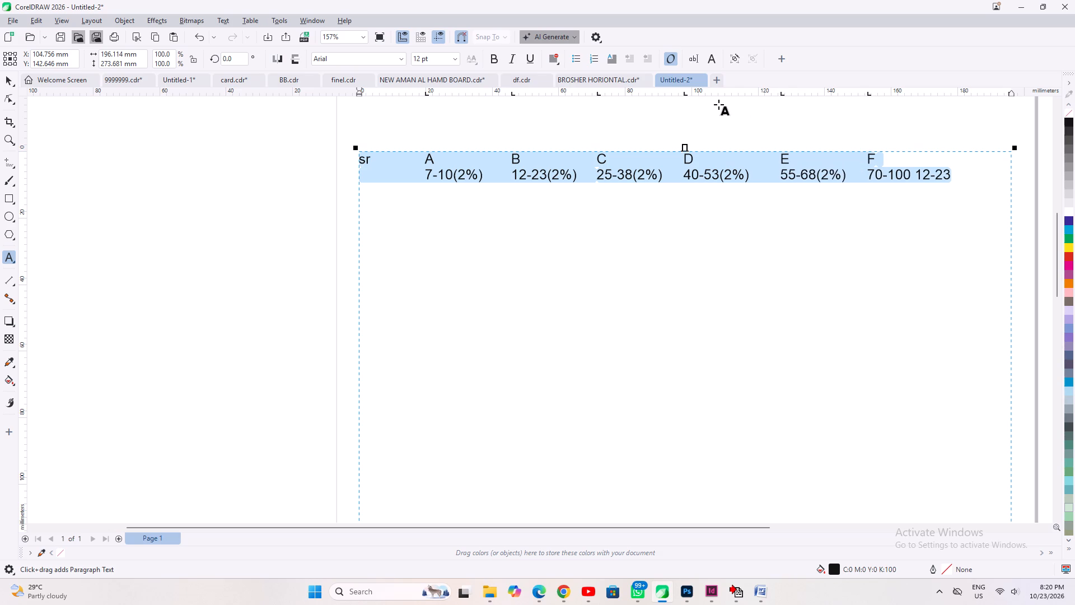
{"action": "left_click_drag", "start_coordinate": [684, 94], "coordinate": [689, 94]}
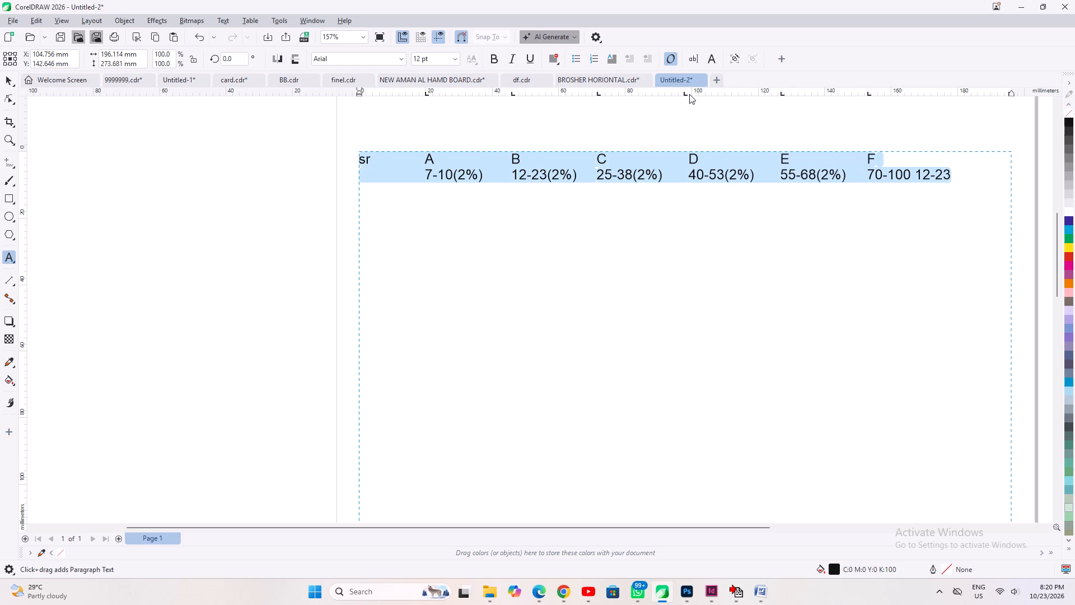
{"action": "left_click_drag", "start_coordinate": [689, 94], "coordinate": [690, 94]}
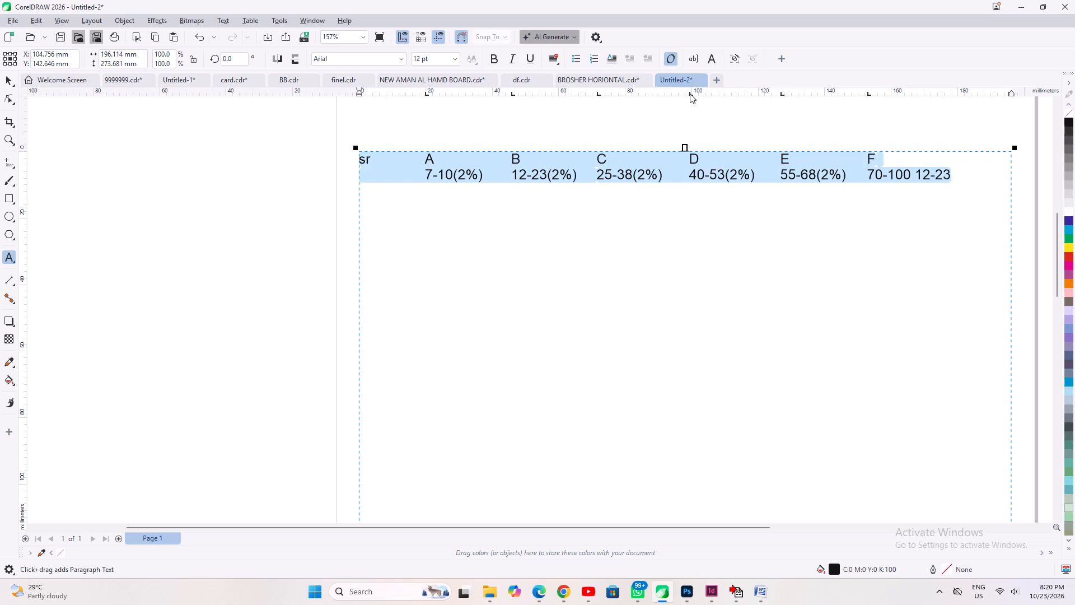
Move both rows' column B tab stop to about 47 mm and their column C tab stop to about 74 mm.
{"action": "left_click", "coordinate": [512, 95]}
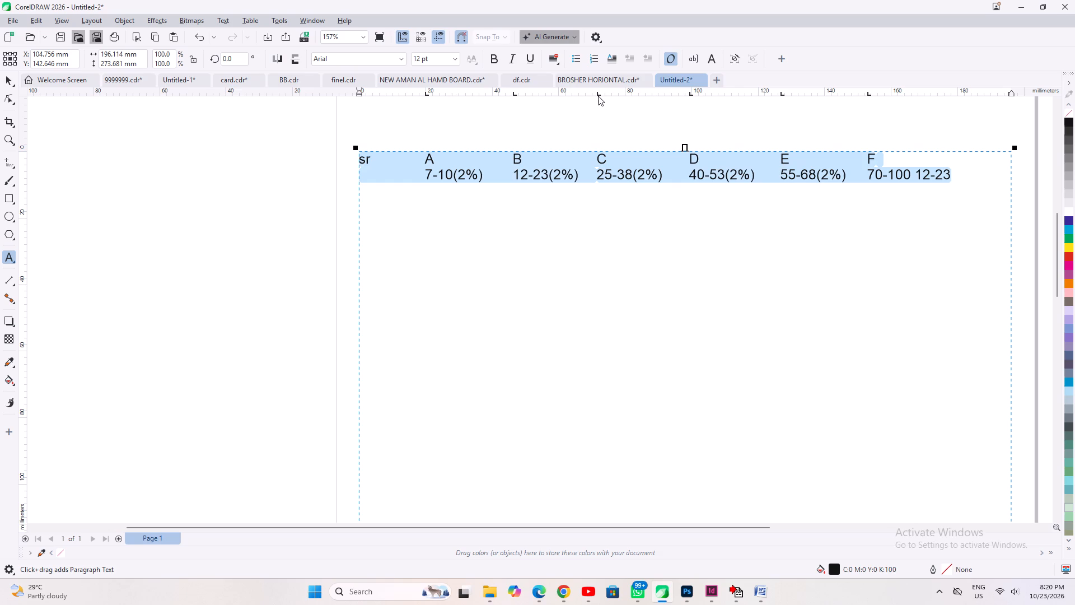
{"action": "left_click_drag", "start_coordinate": [598, 96], "coordinate": [605, 95]}
{"action": "left_click_drag", "start_coordinate": [599, 93], "coordinate": [606, 95]}
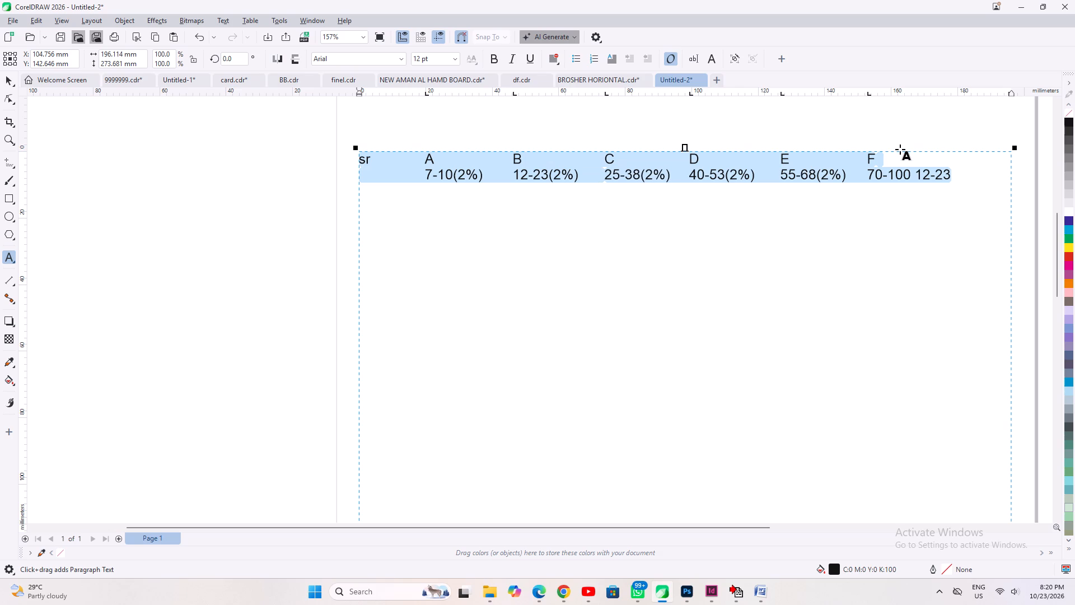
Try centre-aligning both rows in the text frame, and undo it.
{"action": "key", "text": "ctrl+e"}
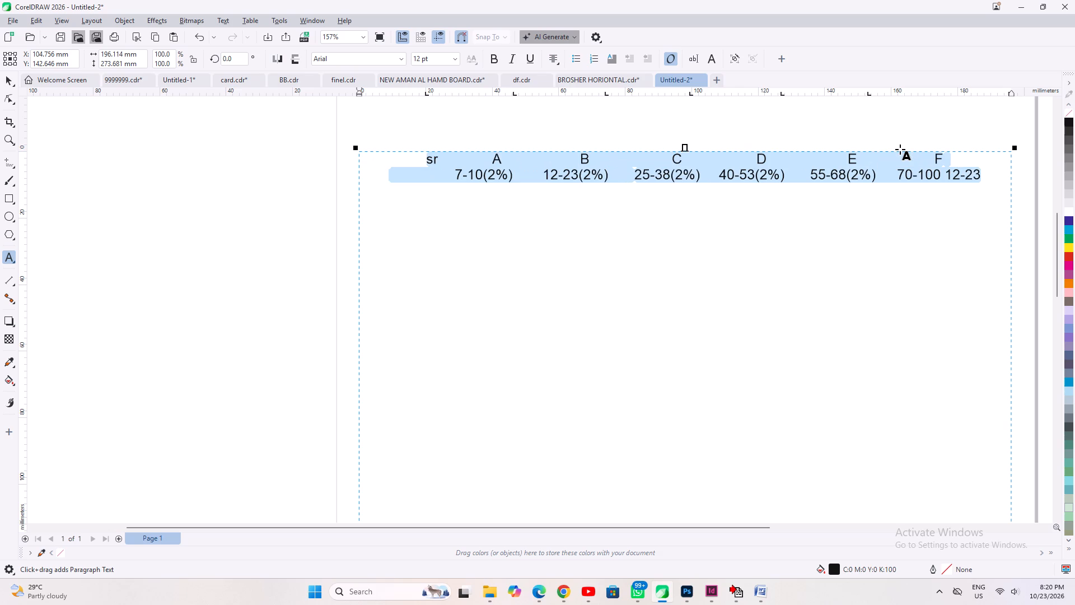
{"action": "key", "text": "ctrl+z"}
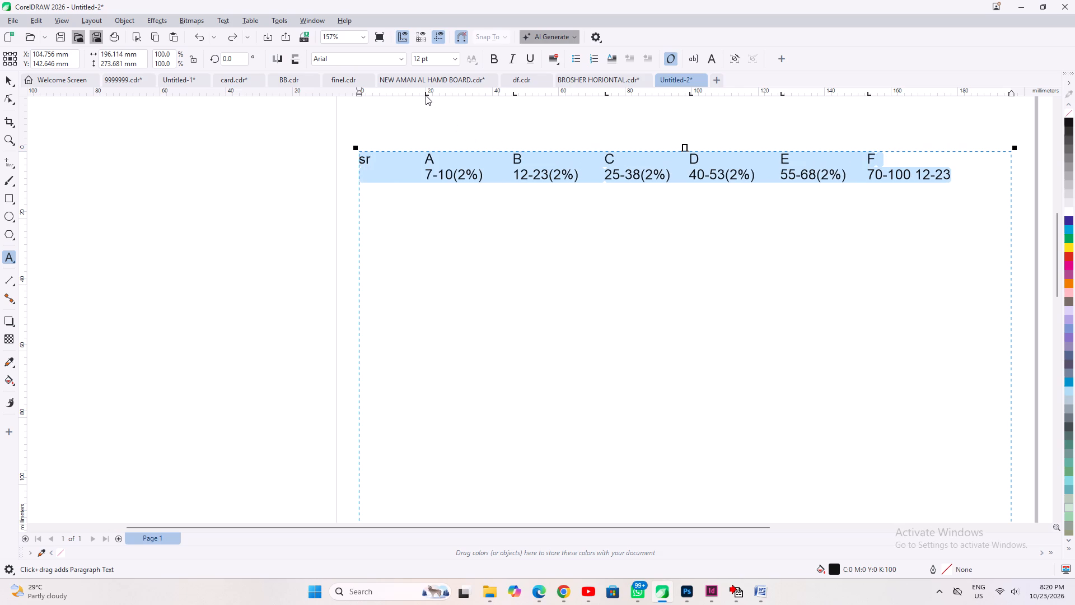
Move both rows' column A tab stop to about 18 mm.
{"action": "left_click_drag", "start_coordinate": [426, 93], "coordinate": [418, 93]}
{"action": "left_click", "coordinate": [623, 182]}
In the heading row only, move the column A tab stop to about 24 mm, B to about 54 mm and C to about 80 mm.
{"action": "left_click_drag", "start_coordinate": [419, 159], "coordinate": [950, 158]}
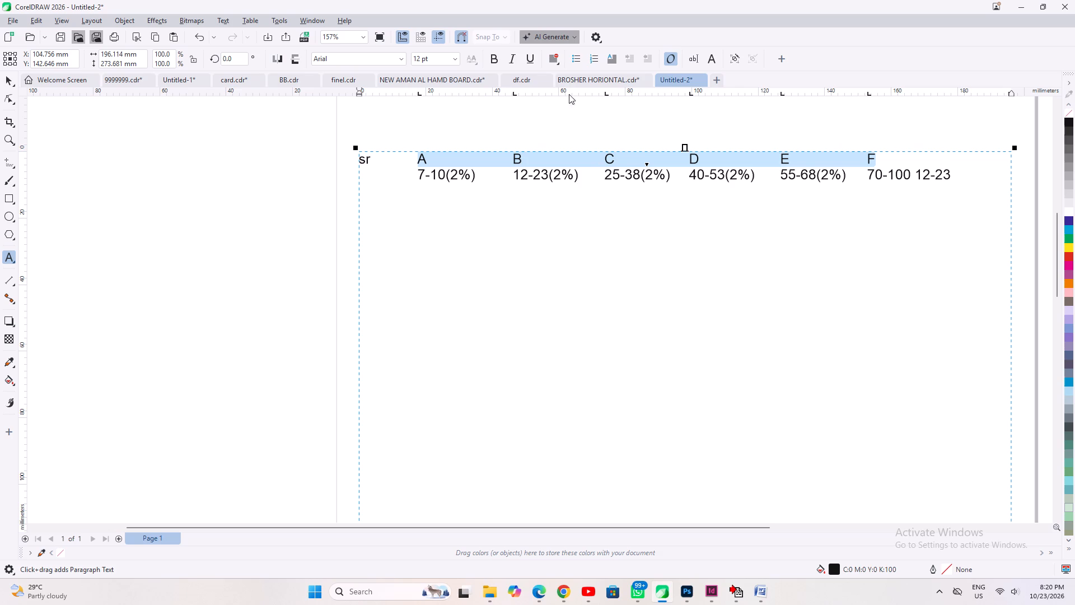
{"action": "left_click_drag", "start_coordinate": [419, 92], "coordinate": [425, 92]}
{"action": "left_click_drag", "start_coordinate": [425, 92], "coordinate": [440, 92]}
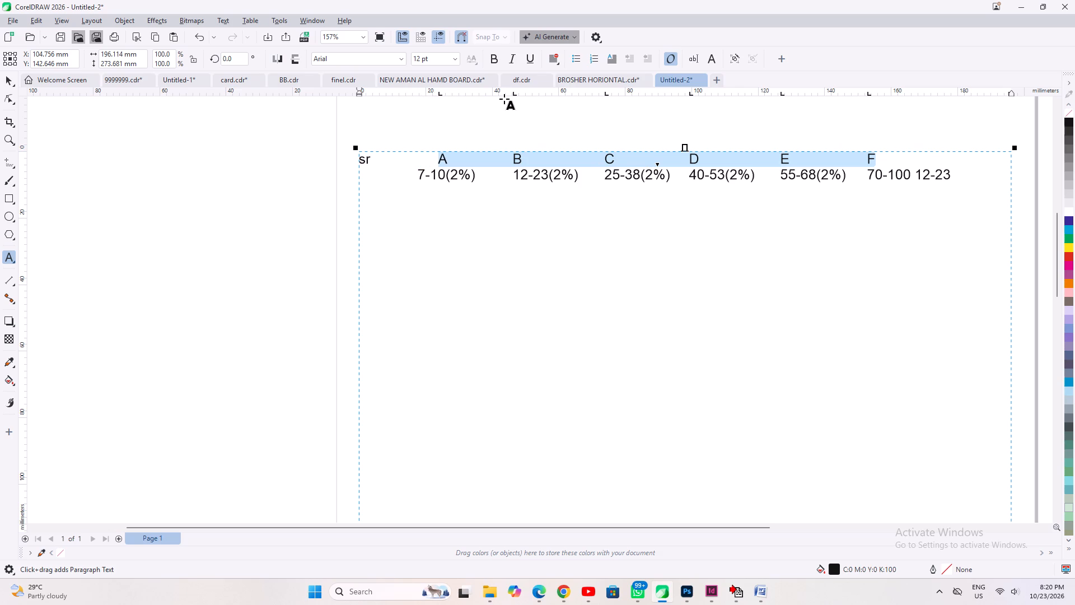
{"action": "left_click_drag", "start_coordinate": [516, 95], "coordinate": [538, 95]}
{"action": "left_click_drag", "start_coordinate": [604, 95], "coordinate": [614, 95]}
{"action": "left_click_drag", "start_coordinate": [606, 94], "coordinate": [625, 94]}
Move the heading row's column D tab stop to about 105 mm, E to about 134 mm and F to about 160 mm.
{"action": "left_click_drag", "start_coordinate": [690, 94], "coordinate": [708, 94]}
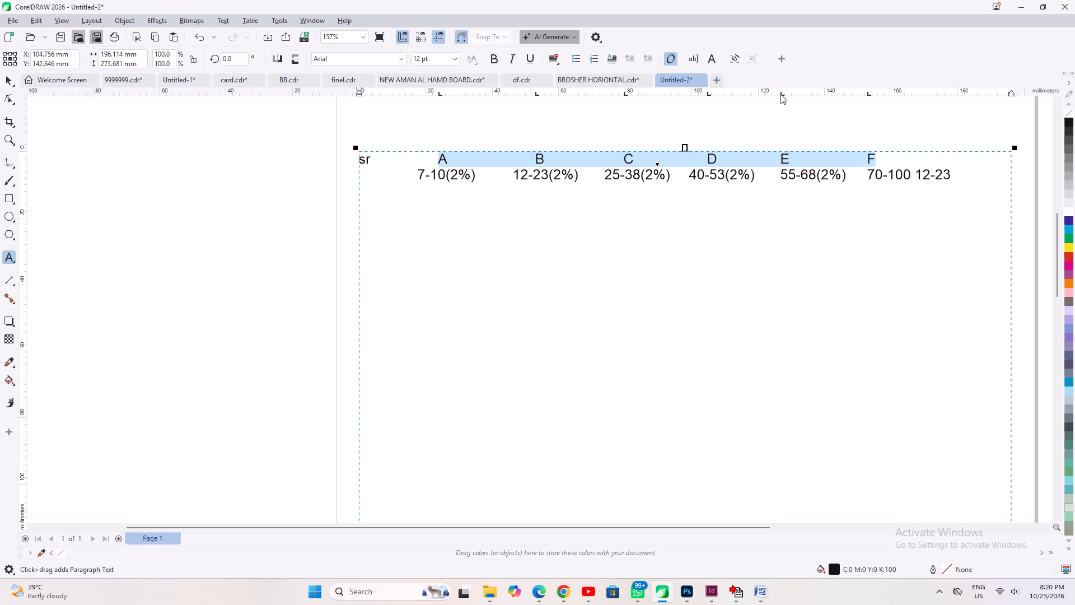
{"action": "left_click_drag", "start_coordinate": [780, 94], "coordinate": [803, 94]}
{"action": "left_click_drag", "start_coordinate": [869, 94], "coordinate": [891, 92]}
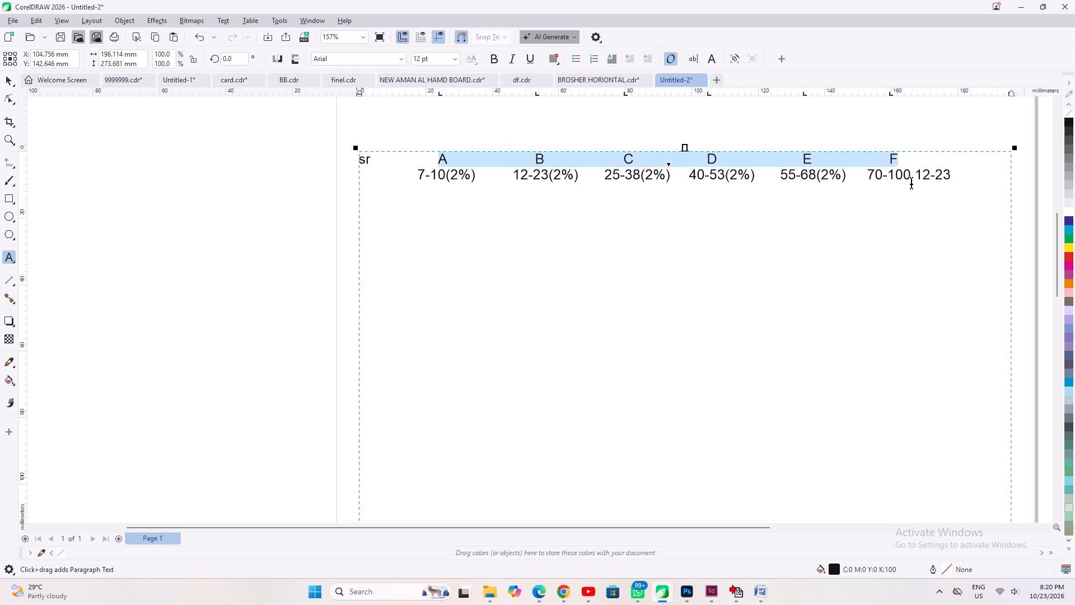
Delete the extra 12-23 after 70-100 at the end of the number row.
{"action": "left_click_drag", "start_coordinate": [916, 173], "coordinate": [979, 181]}
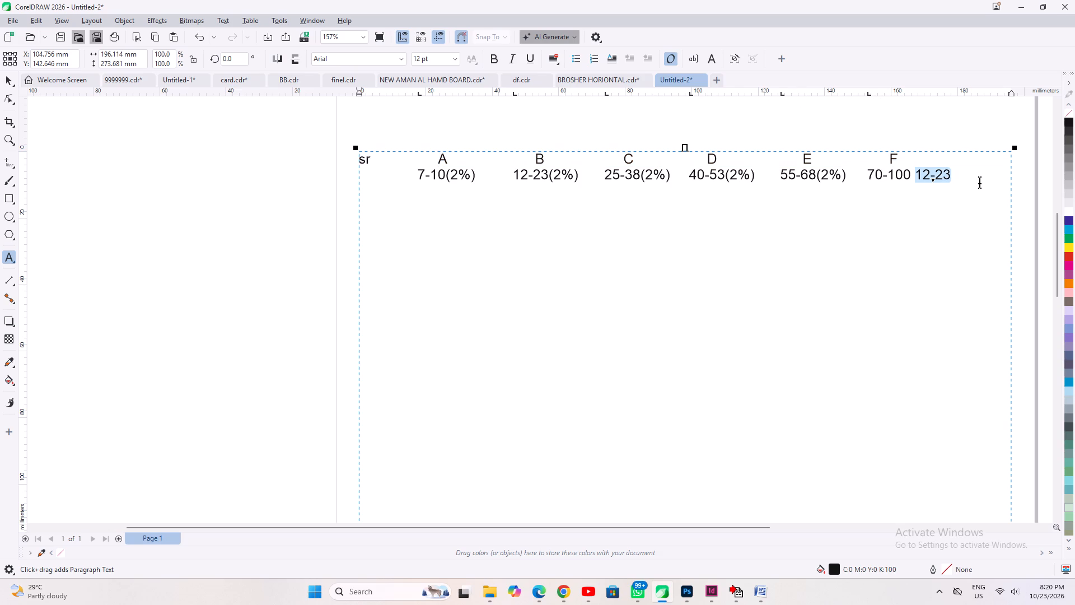
{"action": "key", "text": "BackSpace"}
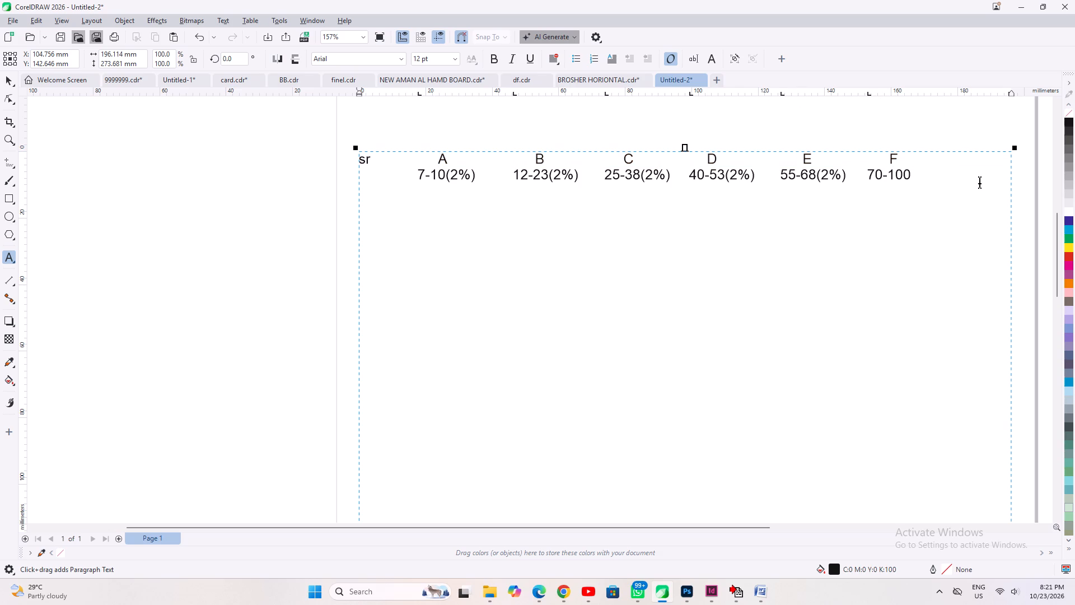
After a blank line below the ranges, start row 01 with 30,000 under A, 50.000 under B, 80,000 under C and 1,10, under D.
{"action": "key", "text": "Return"}
{"action": "key", "text": "Return"}
{"action": "type", "text": "01"}
{"action": "key", "text": "Tab"}
{"action": "type", "text": "30"}
{"action": "key", "text": "comma"}
{"action": "type", "text": "000"}
{"action": "key", "text": "Tab"}
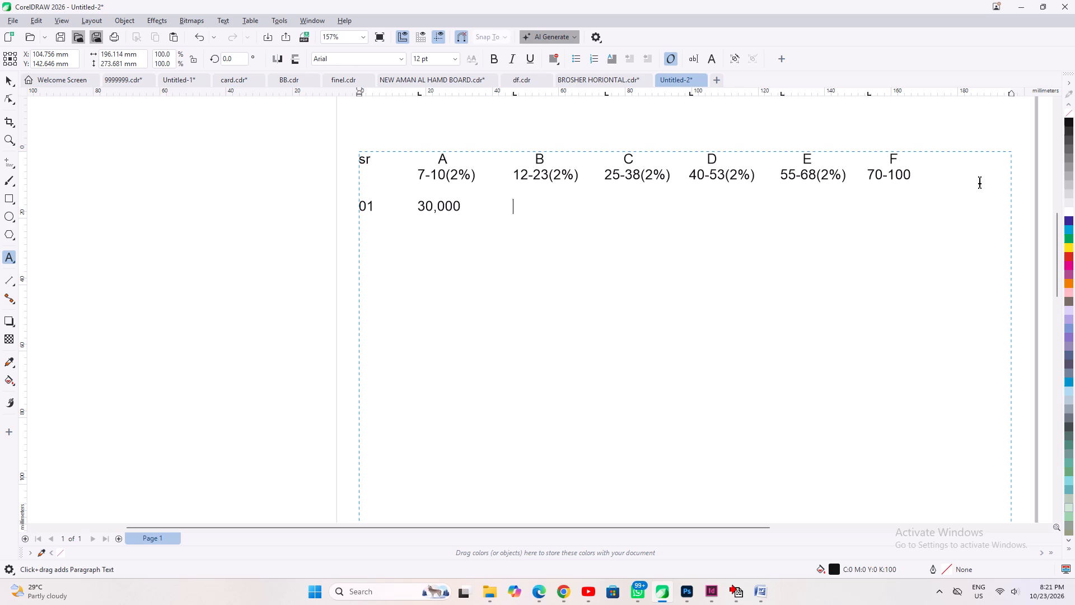
{"action": "type", "text": "50"}
{"action": "type", "text": ".5"}
{"action": "key", "text": "BackSpace"}
{"action": "type", "text": "000"}
{"action": "key", "text": "Tab"}
{"action": "key", "text": "8"}
{"action": "type", "text": "0,000"}
{"action": "key", "text": "Tab"}
{"action": "key", "text": "1"}
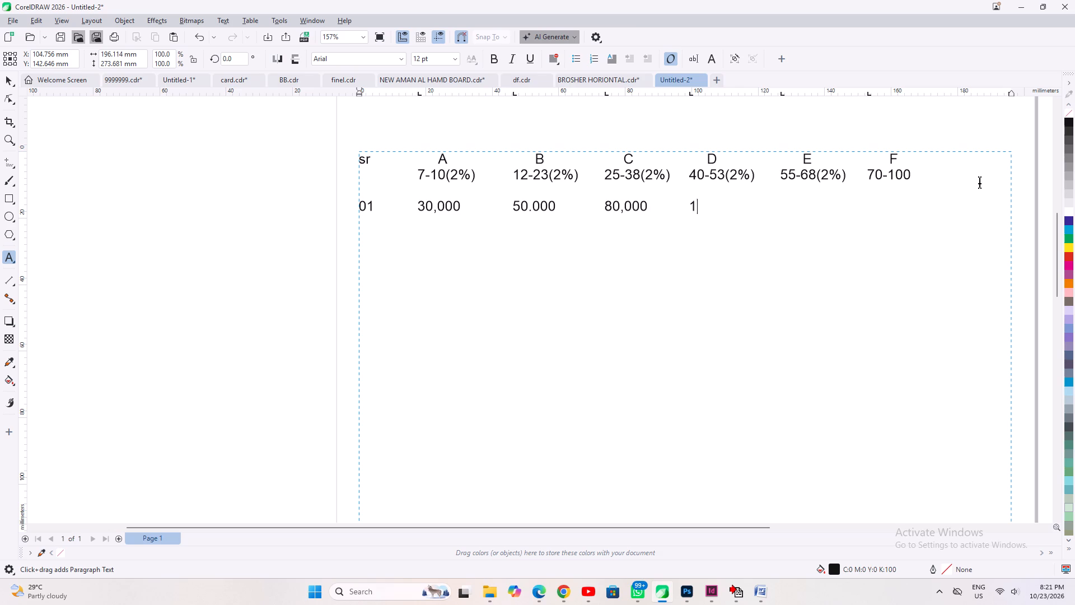
{"action": "key", "text": "comma"}
{"action": "type", "text": "10,"}
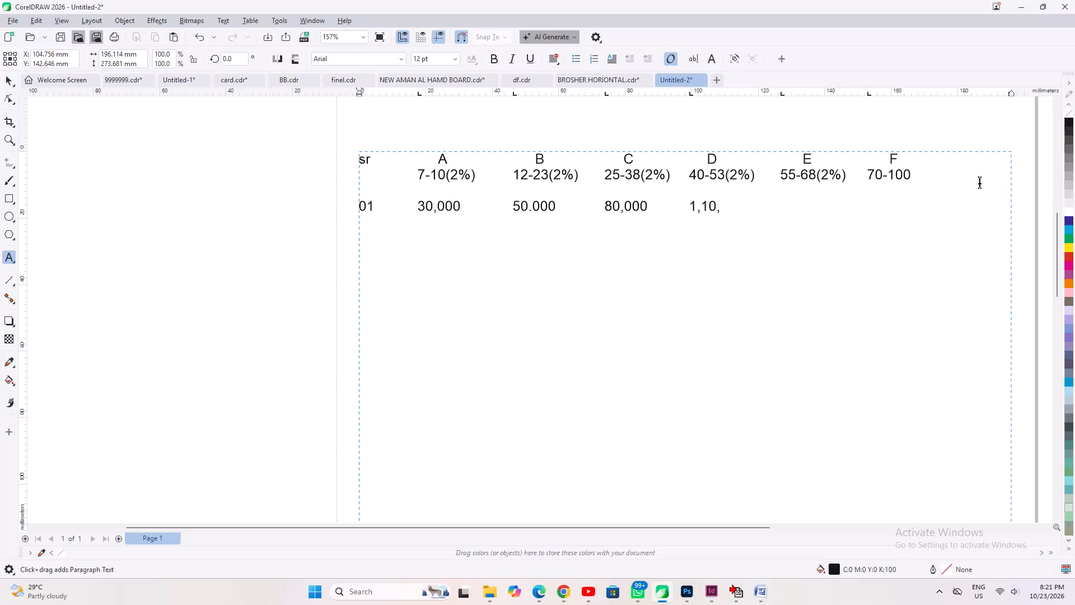
Replace the period with a comma in row 01's column B value so it reads 50,000.
{"action": "left_click", "coordinate": [537, 198]}
{"action": "left_click", "coordinate": [530, 207]}
{"action": "key", "text": "Right"}
{"action": "key", "text": "shift+Left"}
{"action": "key", "text": "comma"}
Complete row 01's column D value as 1,10,000.
{"action": "key", "text": "Right"}
{"action": "key", "text": "Right"}
{"action": "key", "text": "Right"}
{"action": "key", "text": "Right"}
{"action": "key", "text": "Right"}
{"action": "key", "text": "Right"}
{"action": "key", "text": "Right"}
{"action": "key", "text": "Right"}
{"action": "key", "text": "Right"}
{"action": "key", "text": "Right"}
{"action": "key", "text": "Right"}
{"action": "key", "text": "Right"}
{"action": "key", "text": "Right"}
{"action": "key", "text": "Right"}
{"action": "key", "text": "Right"}
{"action": "key", "text": "Right"}
{"action": "key", "text": "Right"}
{"action": "key", "text": "Right"}
{"action": "key", "text": "Right"}
{"action": "key", "text": "Right"}
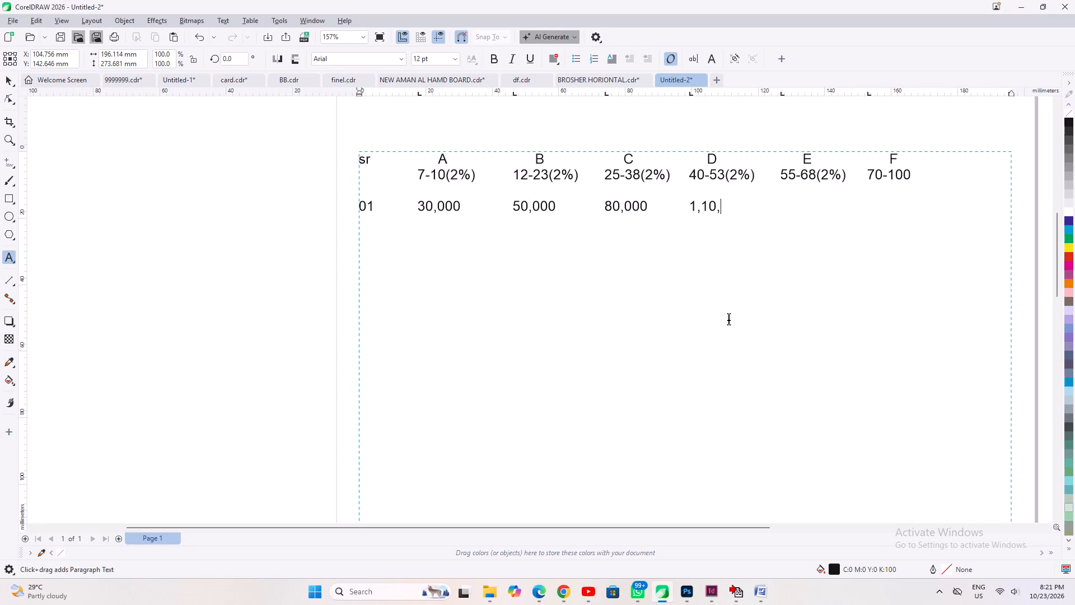
{"action": "key", "text": "Left"}
{"action": "key", "text": "Right"}
{"action": "type", "text": "000"}
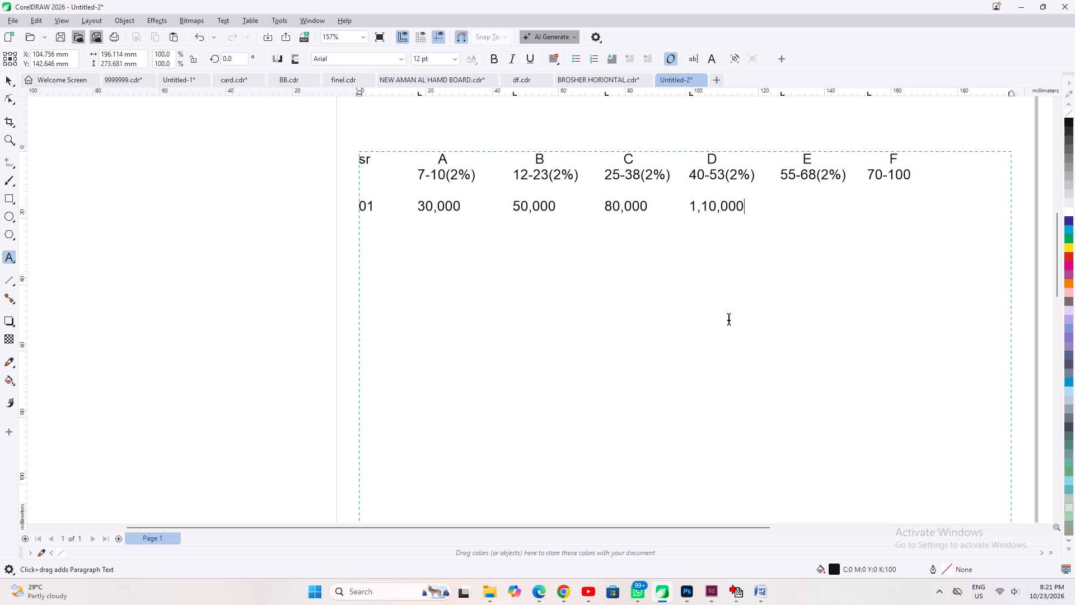
Finish row 01 with 1,40,000 under E and 1,80,000 under F.
{"action": "key", "text": "Tab"}
{"action": "type", "text": "1,40"}
{"action": "type", "text": ",400"}
{"action": "key", "text": "BackSpace"}
{"action": "key", "text": "BackSpace"}
{"action": "key", "text": "BackSpace"}
{"action": "type", "text": "000"}
{"action": "key", "text": "Tab"}
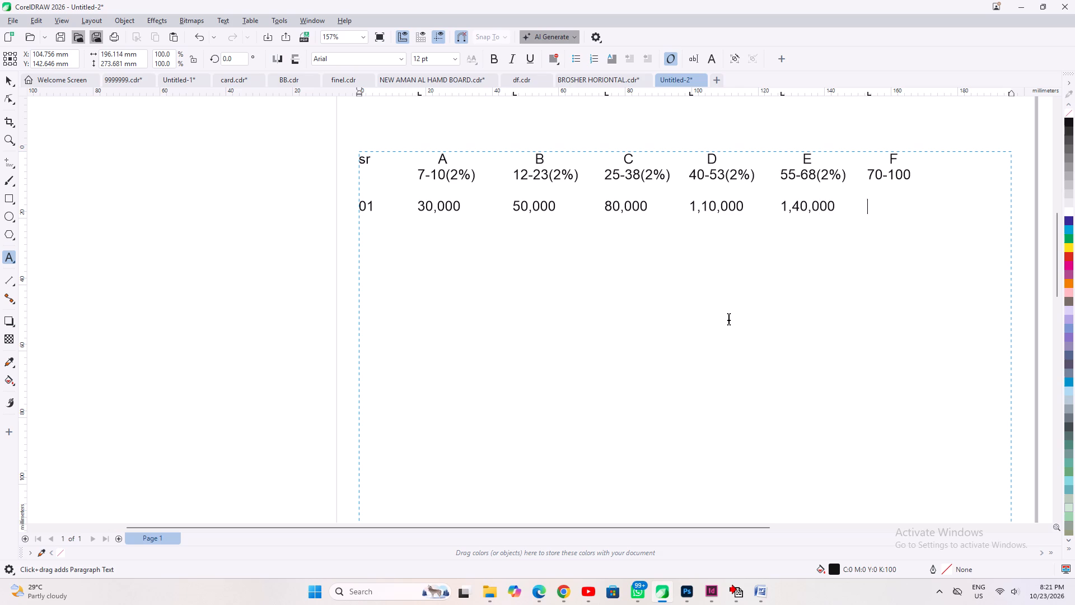
{"action": "key", "text": "1"}
{"action": "key", "text": "comma"}
{"action": "type", "text": "80"}
{"action": "key", "text": "comma"}
{"action": "type", "text": "00"}
{"action": "key", "text": "0"}
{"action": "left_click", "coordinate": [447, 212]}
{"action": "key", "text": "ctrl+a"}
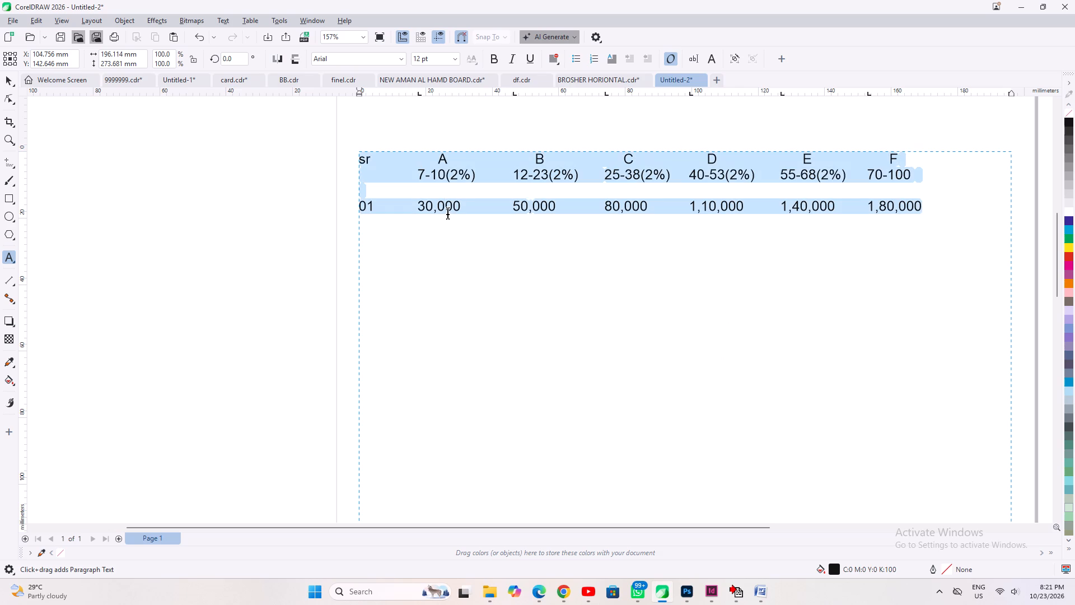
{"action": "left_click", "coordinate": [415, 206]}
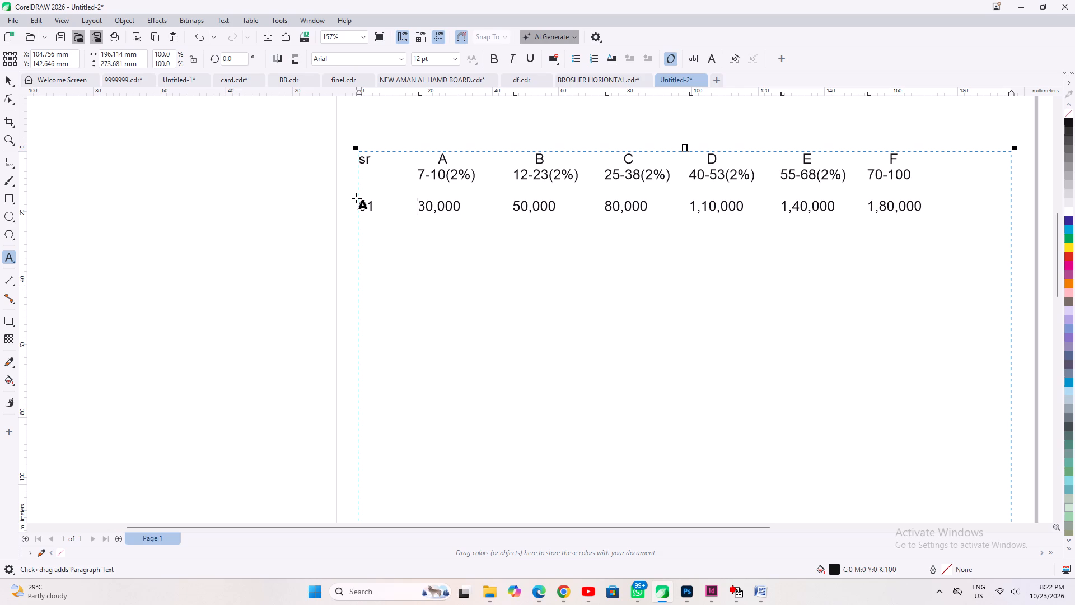
Add a row numbered 02. directly below row 01, with 5,000 under column A.
{"action": "left_click", "coordinate": [473, 209]}
{"action": "key", "text": "End"}
{"action": "key", "text": "Return"}
{"action": "type", "text": "02."}
{"action": "key", "text": "Tab"}
{"action": "key", "text": "5"}
{"action": "type", "text": "000"}
{"action": "key", "text": "Left"}
{"action": "key", "text": "Left"}
{"action": "key", "text": "Left"}
{"action": "key", "text": "Left"}
{"action": "key", "text": "Right"}
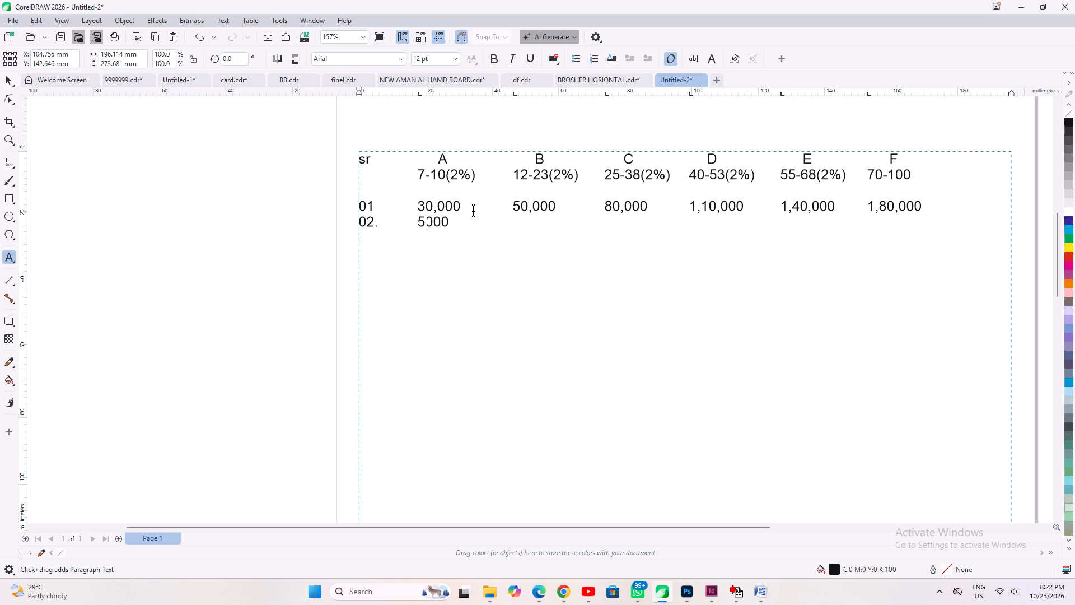
{"action": "key", "text": "comma"}
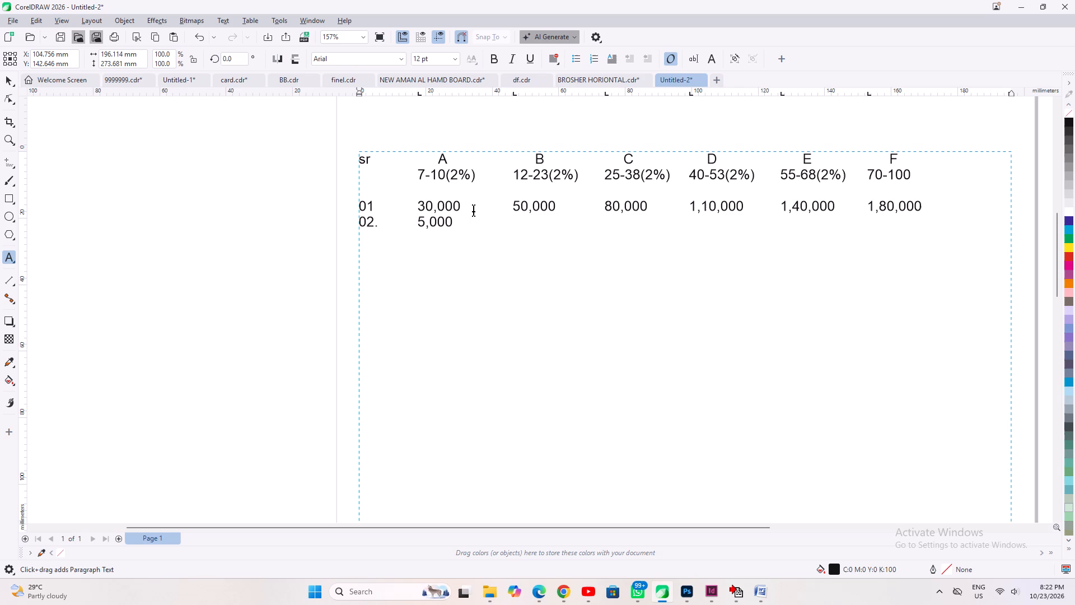
{"action": "key", "text": "End"}
Continue row 02. with 10,000 under column B and 18,000 under column C.
{"action": "key", "text": "Tab"}
{"action": "type", "text": "10,000"}
{"action": "key", "text": "Tab"}
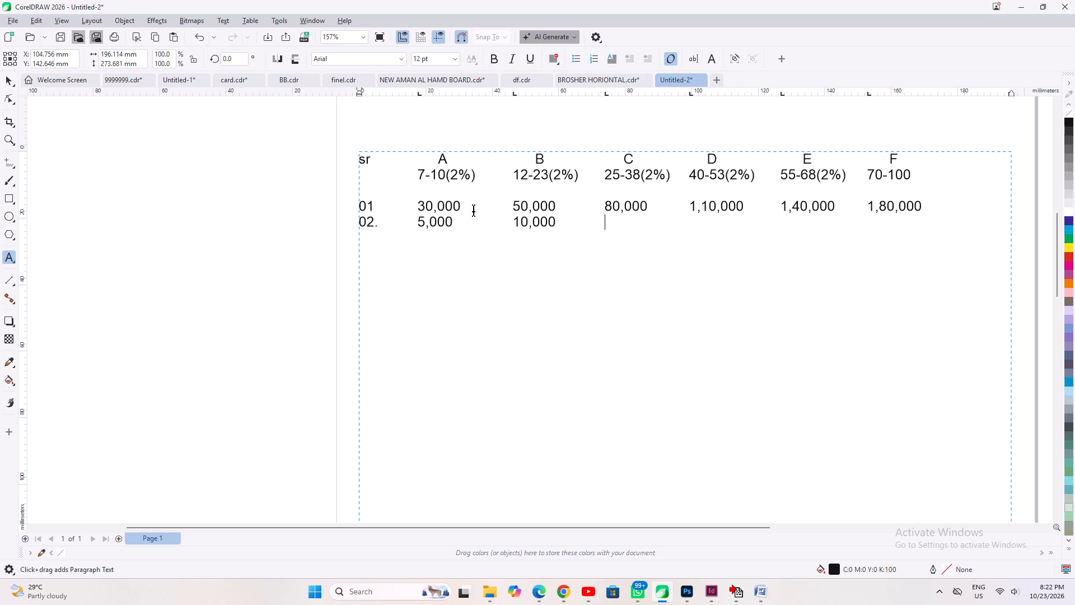
{"action": "type", "text": "18,"}
{"action": "type", "text": "000"}
Enter 25,000 under column D in row 02.
{"action": "key", "text": "Tab"}
{"action": "key", "text": "2"}
{"action": "type", "text": ",25"}
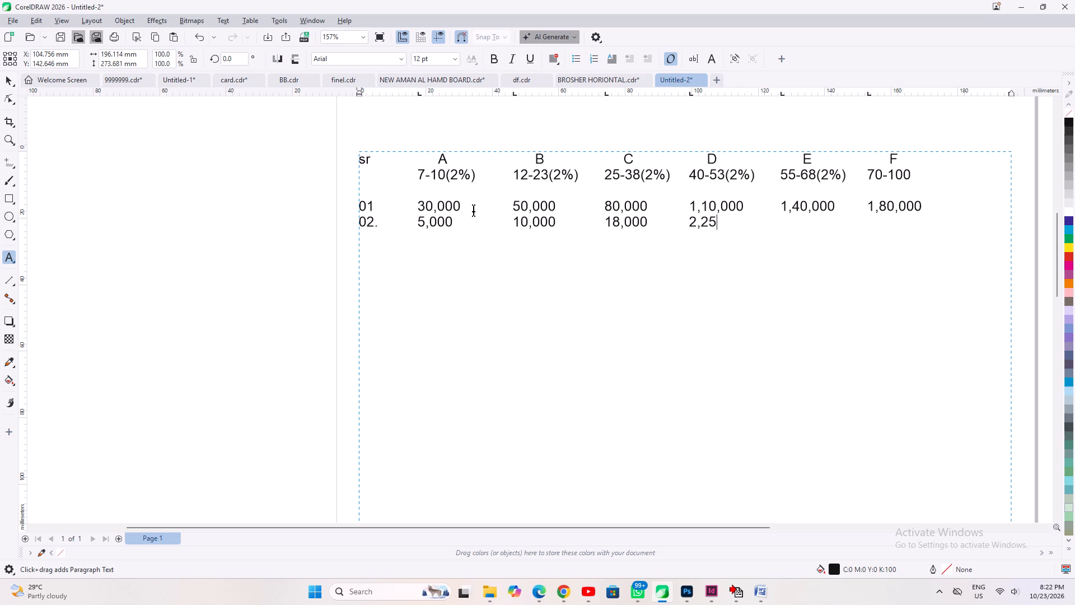
{"action": "key", "text": "BackSpace"}
{"action": "key", "text": "BackSpace"}
{"action": "key", "text": "BackSpace"}
{"action": "key", "text": "5"}
{"action": "key", "text": "comma"}
{"action": "type", "text": "000"}
Finish row 02. with 34,000 under column E and 45,000 under column F.
{"action": "key", "text": "Tab"}
{"action": "key", "text": "3"}
{"action": "key", "text": "4"}
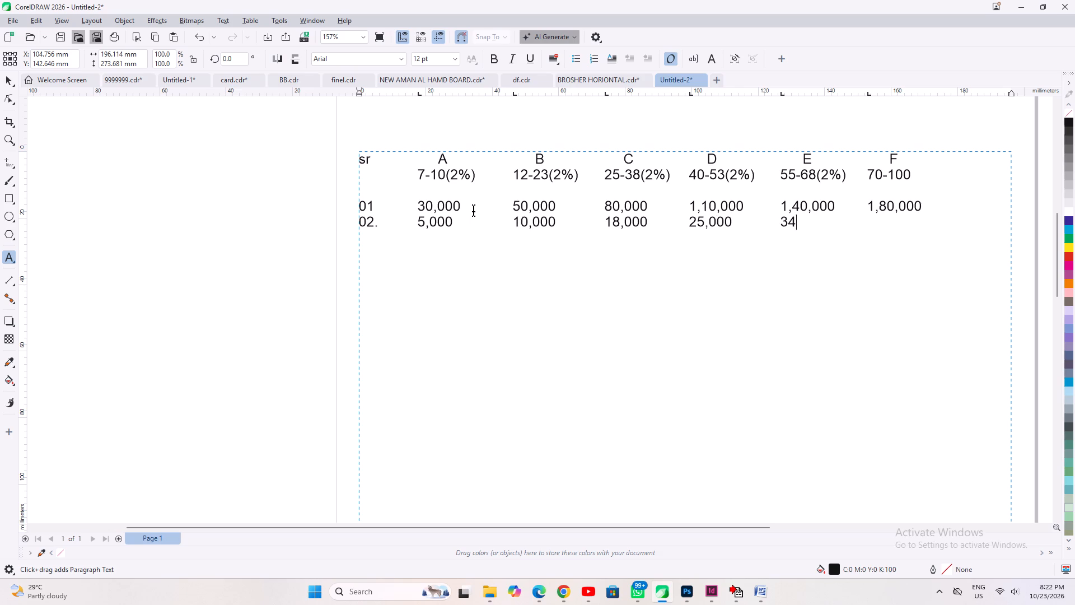
{"action": "type", "text": ",000"}
{"action": "key", "text": "Tab"}
{"action": "type", "text": "45,000"}
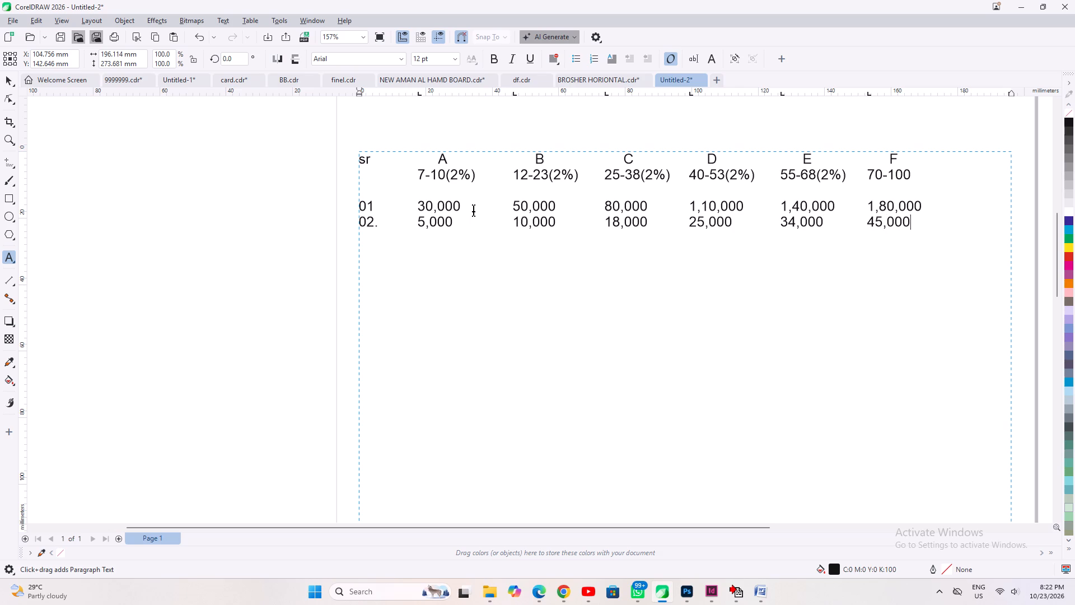
Start a row numbered 03 directly below row 02., advancing to the column A position.
{"action": "key", "text": "Return"}
{"action": "type", "text": "03"}
{"action": "key", "text": "Tab"}
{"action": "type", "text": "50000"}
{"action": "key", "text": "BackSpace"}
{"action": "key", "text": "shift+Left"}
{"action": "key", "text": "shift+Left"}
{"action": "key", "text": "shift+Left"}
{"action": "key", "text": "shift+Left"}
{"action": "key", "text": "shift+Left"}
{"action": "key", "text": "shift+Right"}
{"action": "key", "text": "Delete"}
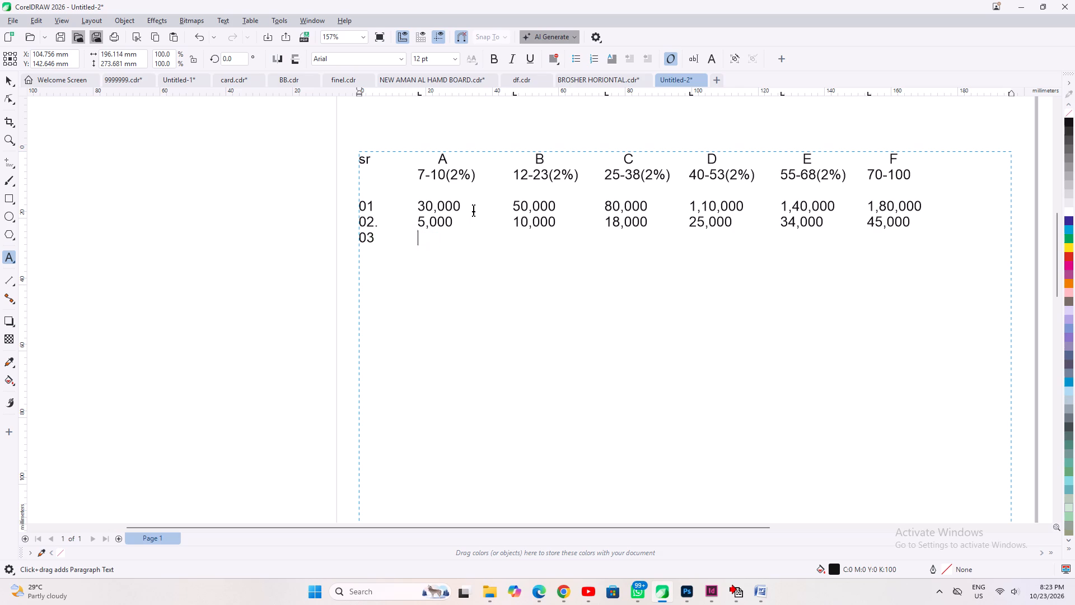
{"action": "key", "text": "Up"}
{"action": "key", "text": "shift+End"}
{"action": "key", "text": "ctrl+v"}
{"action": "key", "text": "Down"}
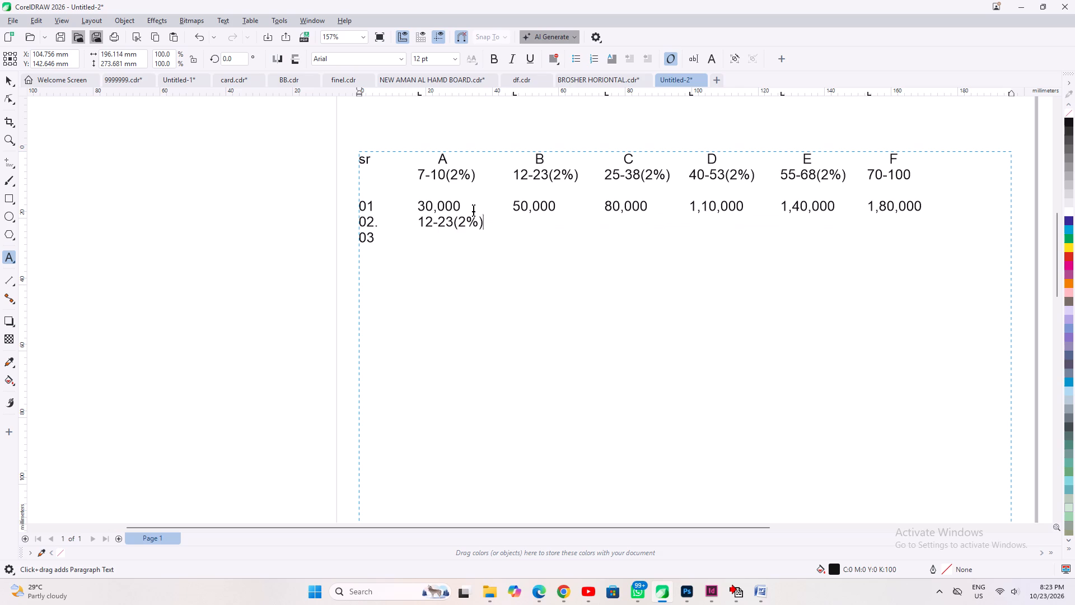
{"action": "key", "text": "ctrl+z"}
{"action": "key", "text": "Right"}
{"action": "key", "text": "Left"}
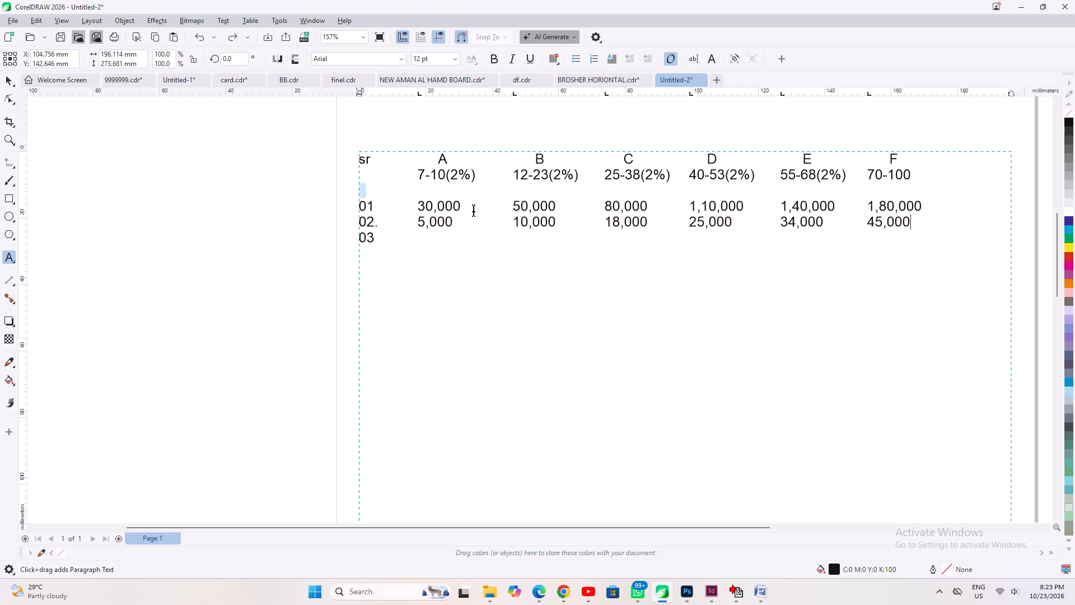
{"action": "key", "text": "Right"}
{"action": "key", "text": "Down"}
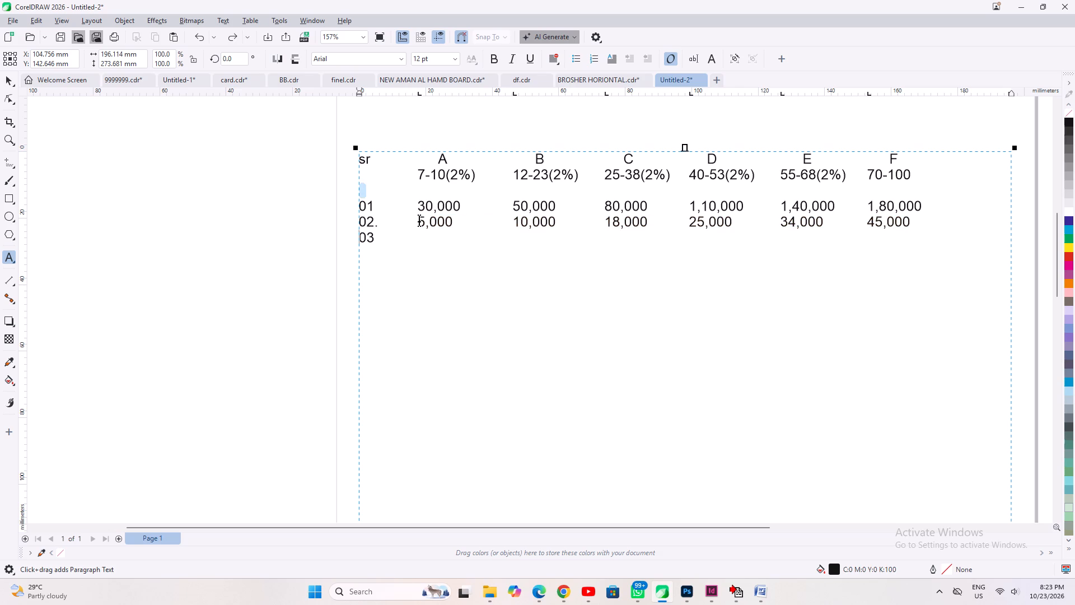
Copy all of row 02.'s amounts, from column A to F, into row 03.
{"action": "left_click", "coordinate": [419, 219]}
{"action": "key", "text": "shift+End"}
{"action": "key", "text": "ctrl+c"}
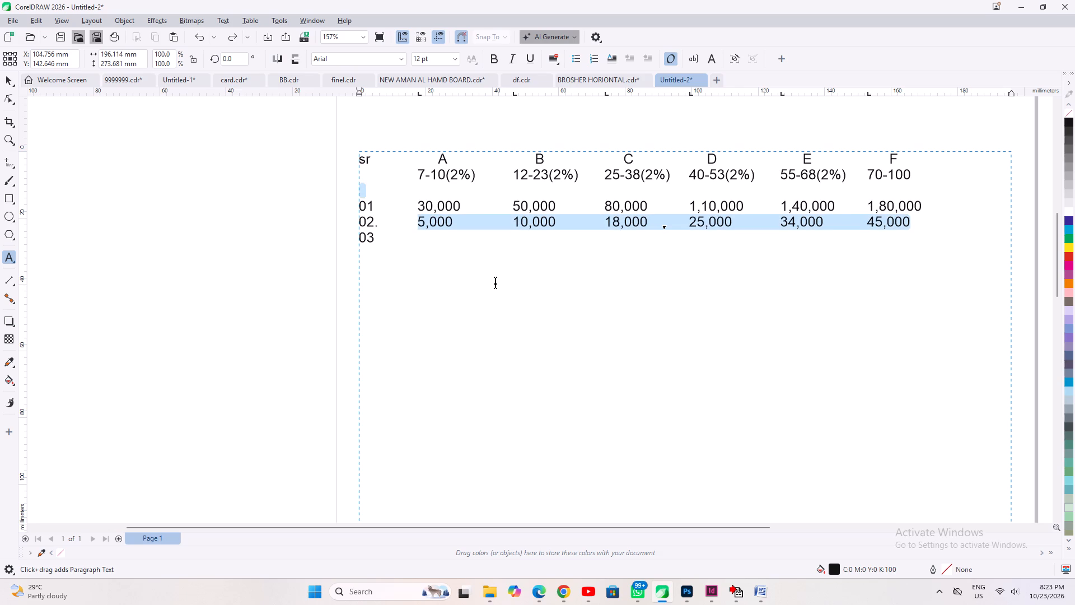
{"action": "key", "text": "Down"}
{"action": "key", "text": "ctrl+v"}
Add a row numbered 04 with the same copied amounts under columns A to F, and start a new line below it.
{"action": "key", "text": "Return"}
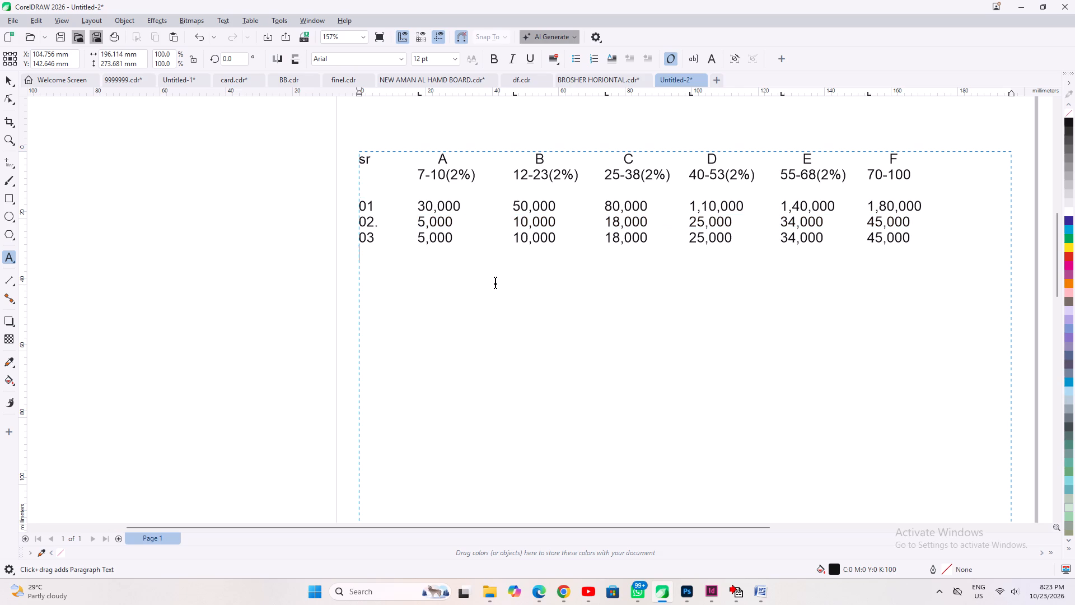
{"action": "type", "text": "04"}
{"action": "key", "text": "Tab"}
{"action": "key", "text": "ctrl+v"}
{"action": "key", "text": "Return"}
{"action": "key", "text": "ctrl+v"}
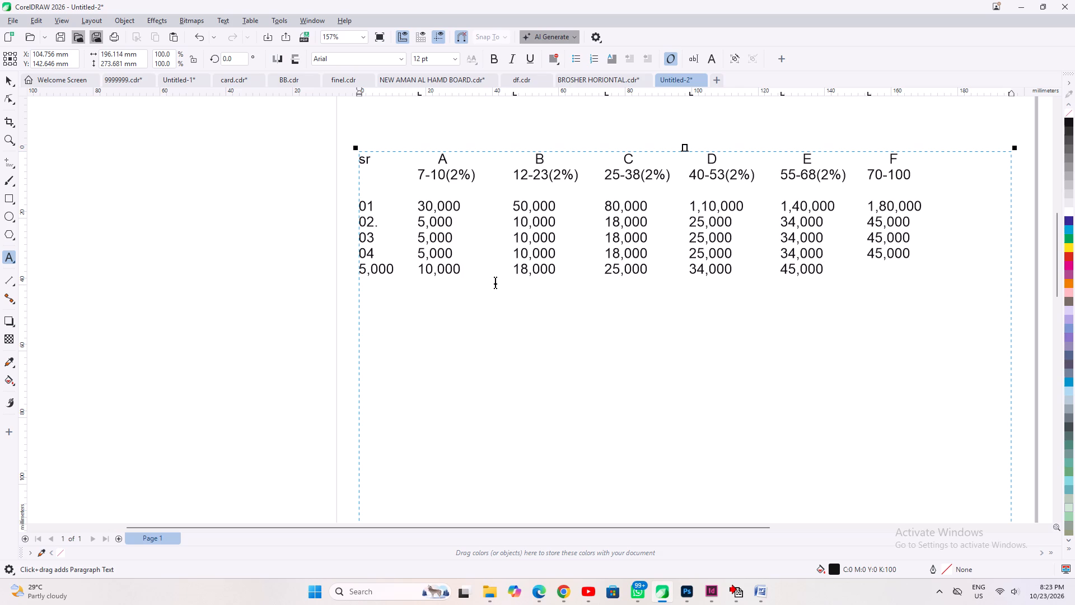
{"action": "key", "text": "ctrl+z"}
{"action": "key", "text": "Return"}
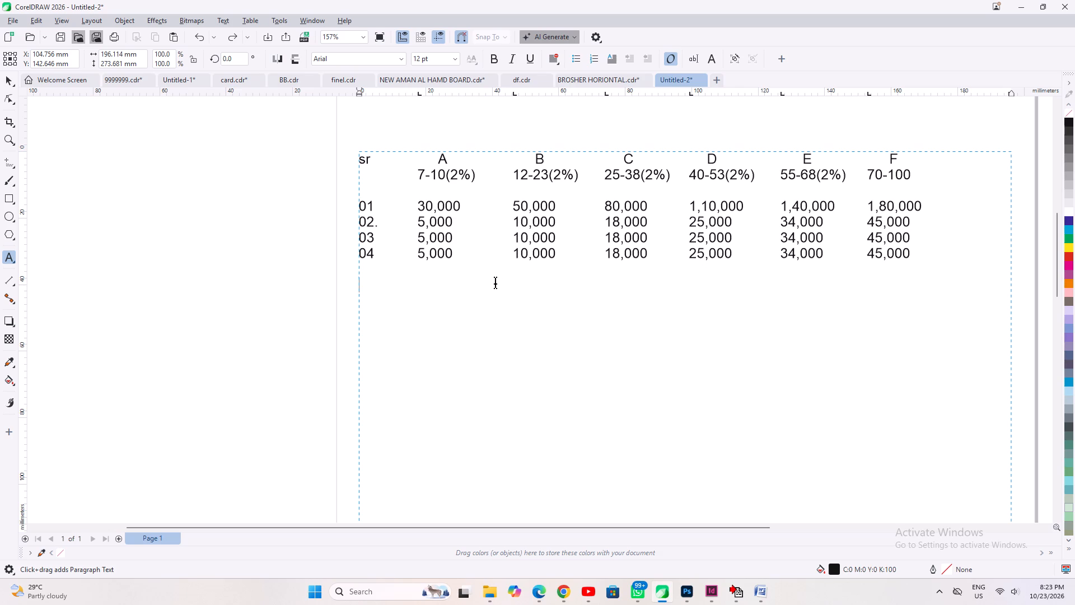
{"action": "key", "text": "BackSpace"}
Number the new line 05 and fill columns A to F with the same copied amounts.
{"action": "type", "text": "05"}
{"action": "key", "text": "Tab"}
{"action": "key", "text": "ctrl+v"}
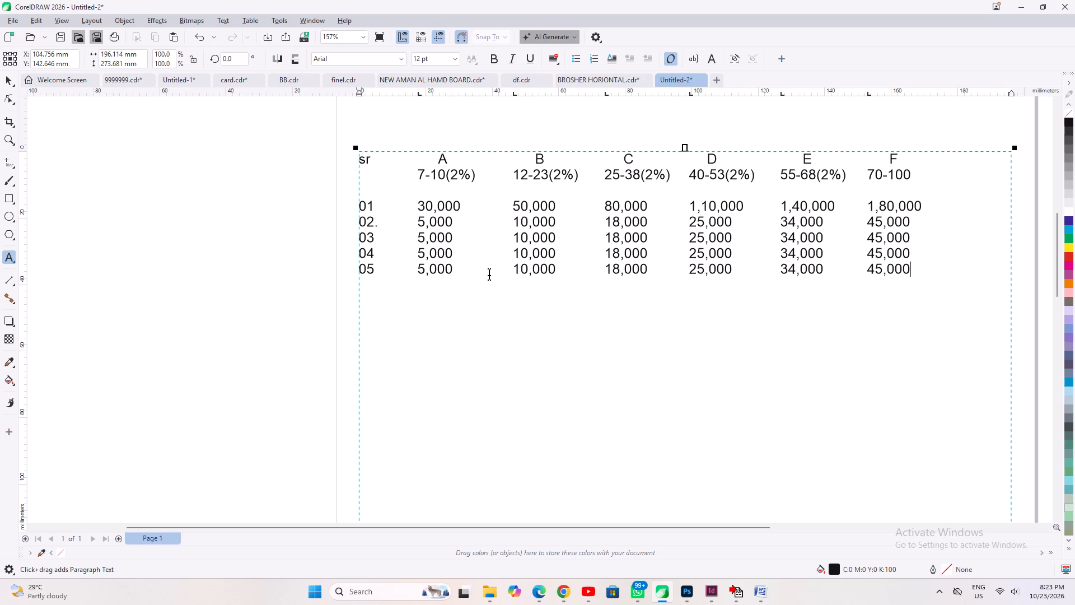
Add a row numbered 06, one blank line below row 05, with 4,000 under column A.
{"action": "key", "text": "Return"}
{"action": "key", "text": "Return"}
{"action": "type", "text": "06"}
{"action": "key", "text": "Tab"}
{"action": "type", "text": "40000"}
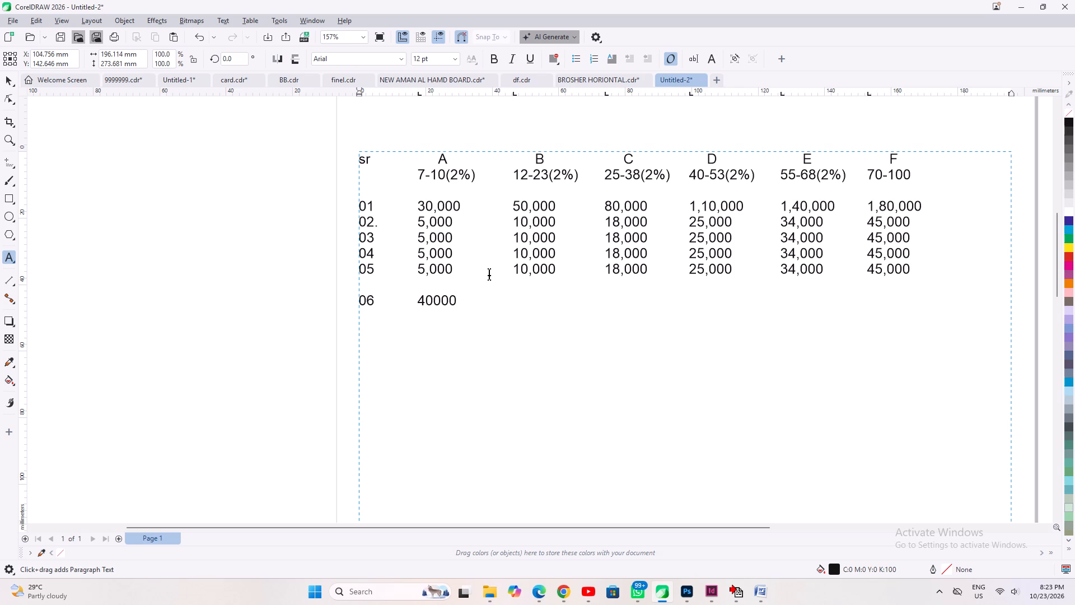
{"action": "key", "text": "BackSpace"}
{"action": "key", "text": "Left"}
{"action": "key", "text": "Left"}
{"action": "key", "text": "Left"}
{"action": "key", "text": "comma"}
{"action": "key", "text": "Tab"}
{"action": "key", "text": "BackSpace"}
{"action": "key", "text": "Right"}
{"action": "key", "text": "Right"}
{"action": "key", "text": "Right"}
Complete row 06 with 8,000, 15,000, 21,000, 29,000 and 39,000 under columns B to F, and start a new line below it.
{"action": "key", "text": "Tab"}
{"action": "type", "text": "8,000"}
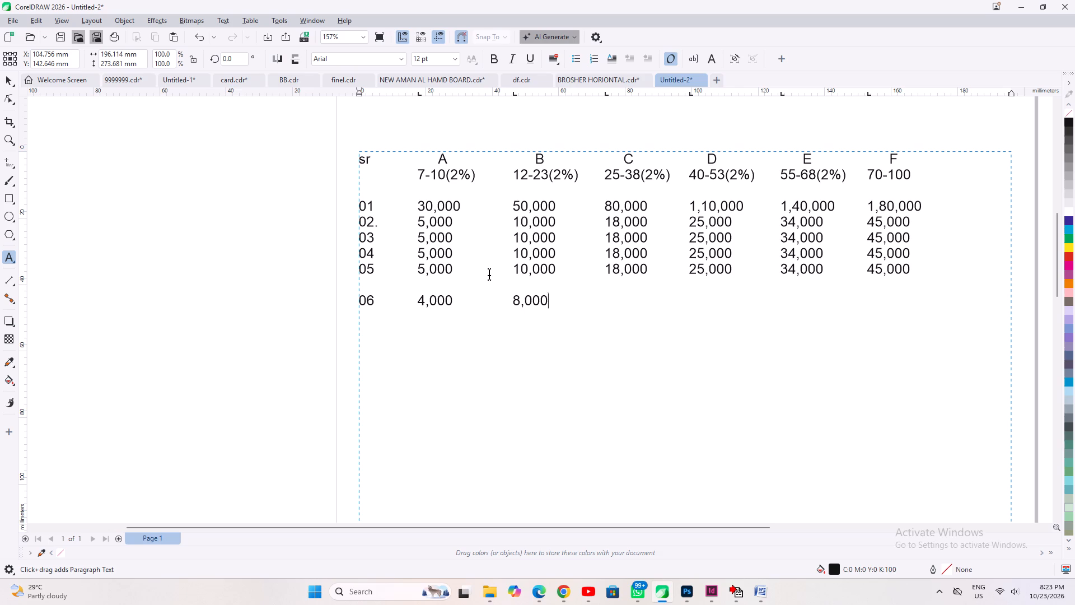
{"action": "key", "text": "Tab"}
{"action": "type", "text": "15,"}
{"action": "type", "text": "000"}
{"action": "key", "text": "Tab"}
{"action": "type", "text": "21,000"}
{"action": "key", "text": "Tab"}
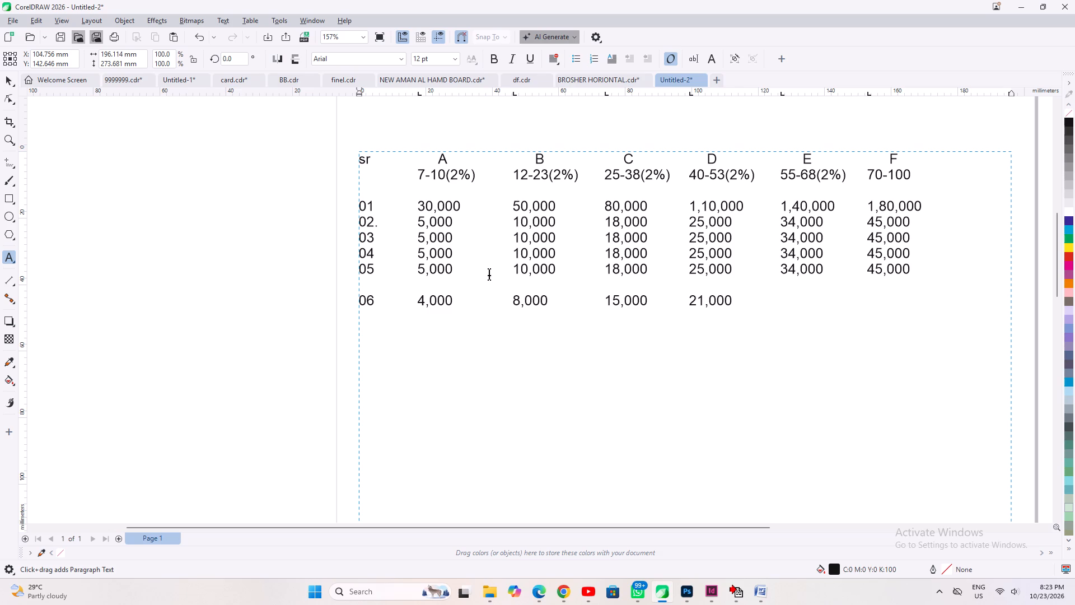
{"action": "type", "text": "29"}
{"action": "type", "text": ",000"}
{"action": "key", "text": "Tab"}
{"action": "type", "text": "39"}
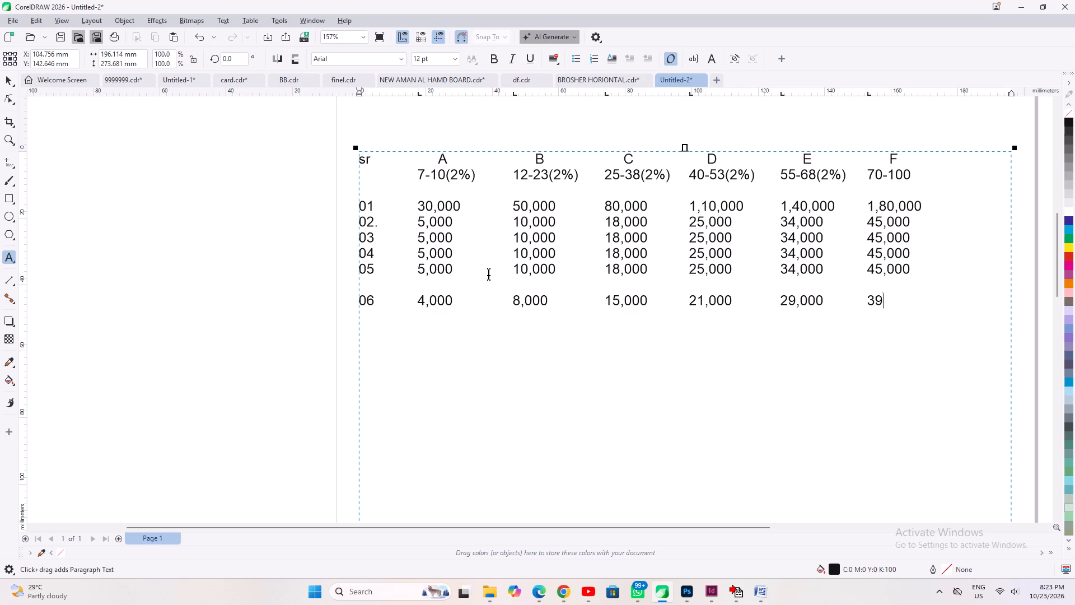
{"action": "key", "text": "comma"}
{"action": "type", "text": "000"}
{"action": "key", "text": "Return"}
Copy row 06's amounts into a new row numbered 07, aligned under columns A to F without an extra tab.
{"action": "key", "text": "Up"}
{"action": "key", "text": "shift+Down"}
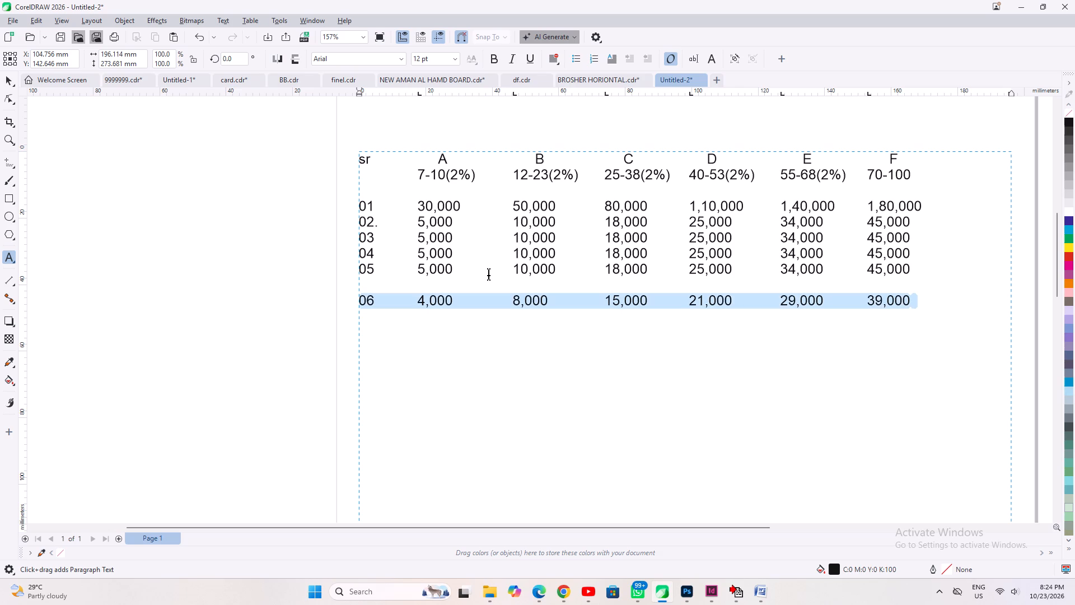
{"action": "key", "text": "Left"}
{"action": "key", "text": "Right"}
{"action": "key", "text": "Right"}
{"action": "key", "text": "Right"}
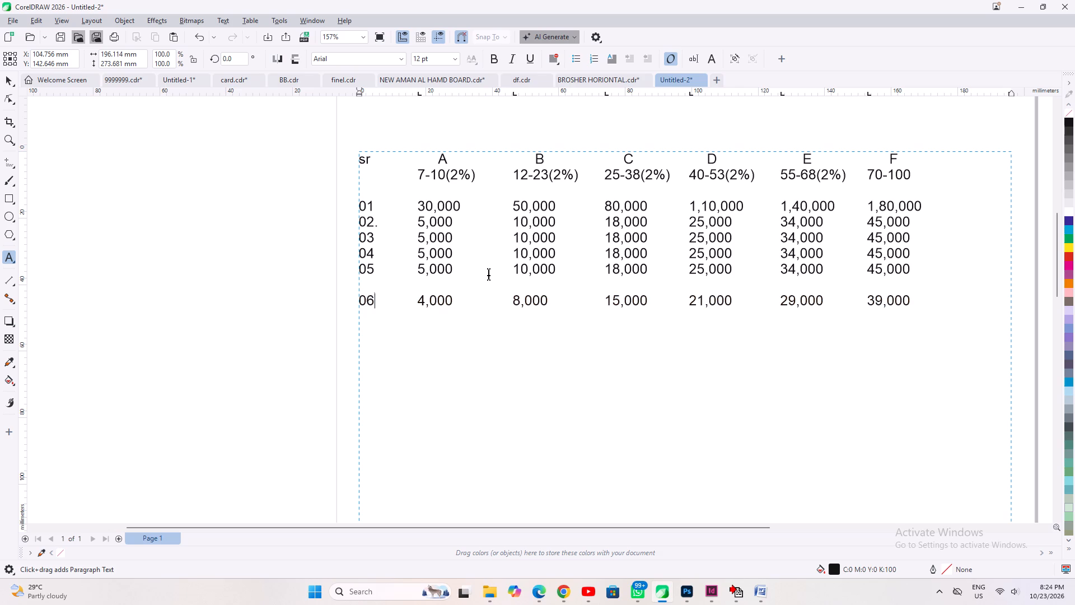
{"action": "key", "text": "Right"}
{"action": "key", "text": "Left"}
{"action": "key", "text": "Right"}
{"action": "key", "text": "Left"}
{"action": "key", "text": "shift+End"}
{"action": "key", "text": "ctrl+c"}
{"action": "key", "text": "Right"}
{"action": "key", "text": "Left"}
{"action": "key", "text": "Return"}
{"action": "type", "text": "07"}
{"action": "key", "text": "Tab"}
{"action": "key", "text": "ctrl+v"}
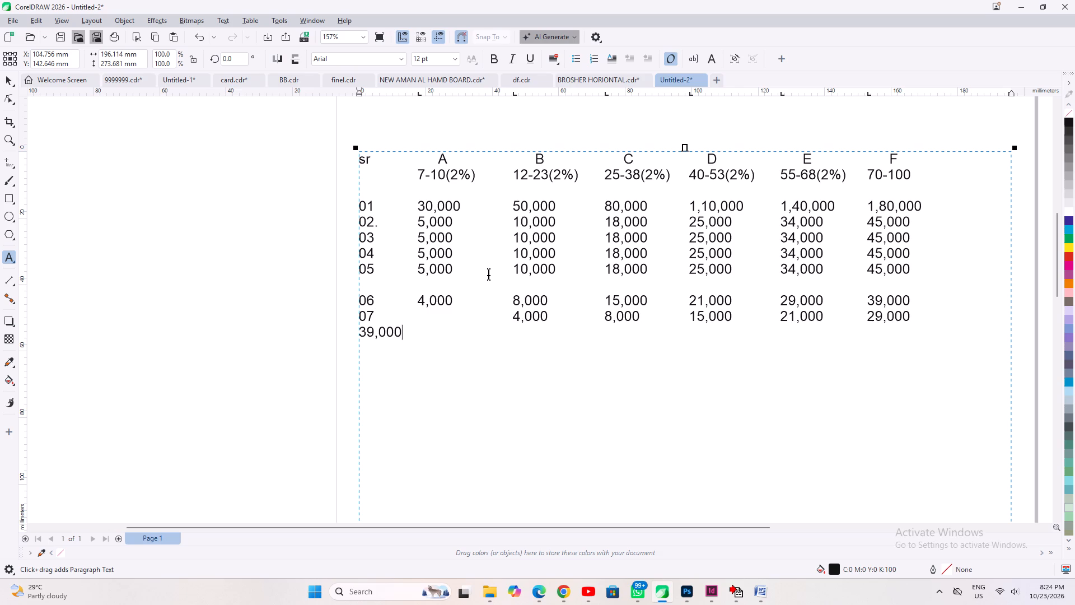
{"action": "key", "text": "Up"}
{"action": "key", "text": "Delete"}
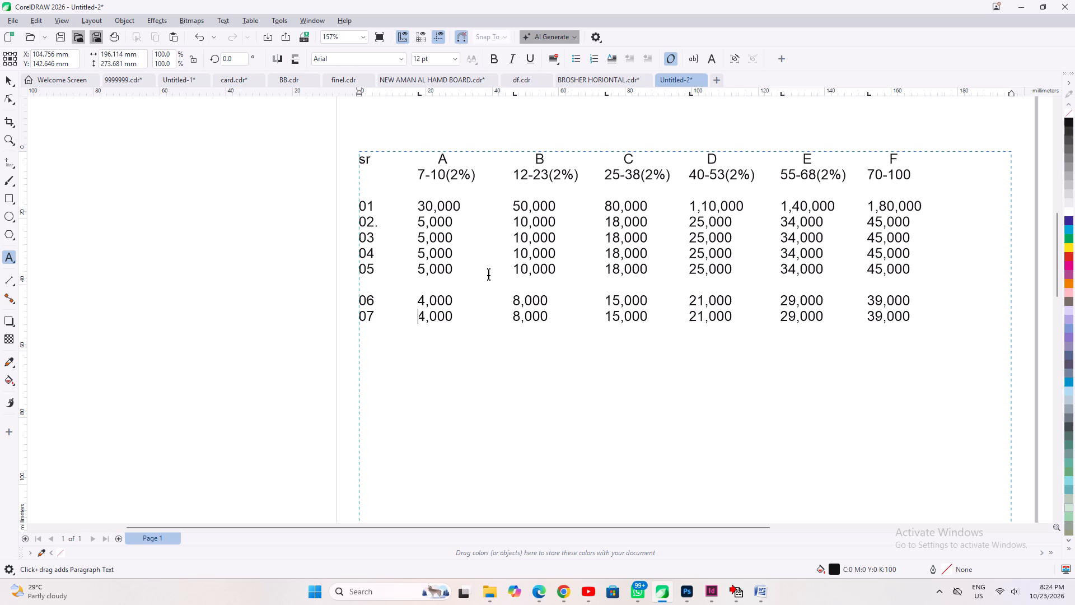
Add a row numbered 08 with the same copied amounts aligned under columns A to F.
{"action": "key", "text": "End"}
{"action": "key", "text": "Return"}
{"action": "type", "text": "08"}
{"action": "key", "text": "Tab"}
{"action": "key", "text": "ctrl+v"}
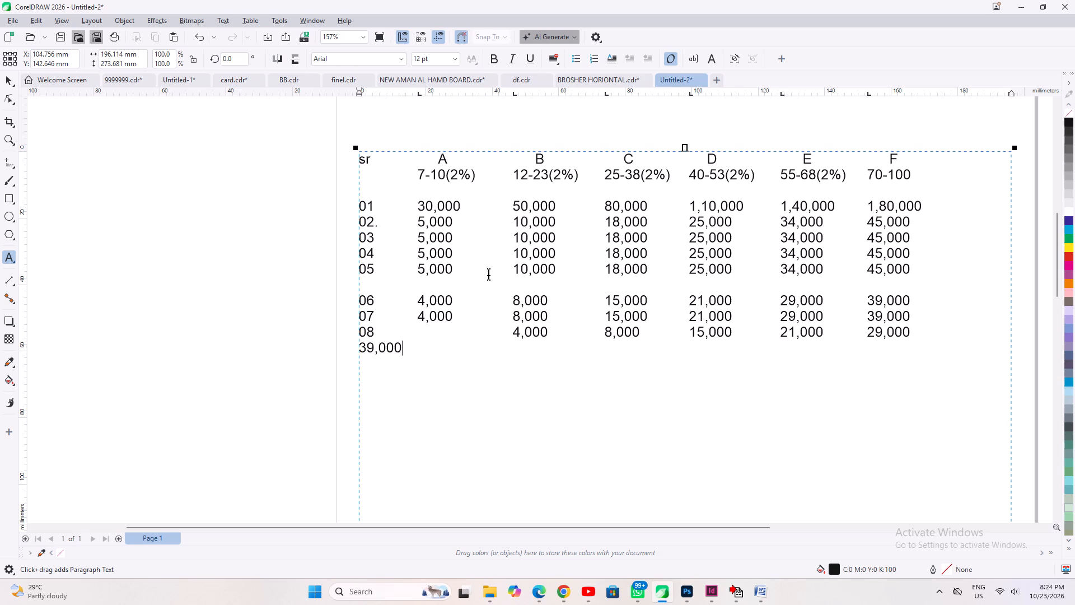
{"action": "key", "text": "Up"}
{"action": "key", "text": "Delete"}
{"action": "key", "text": "Page_Down"}
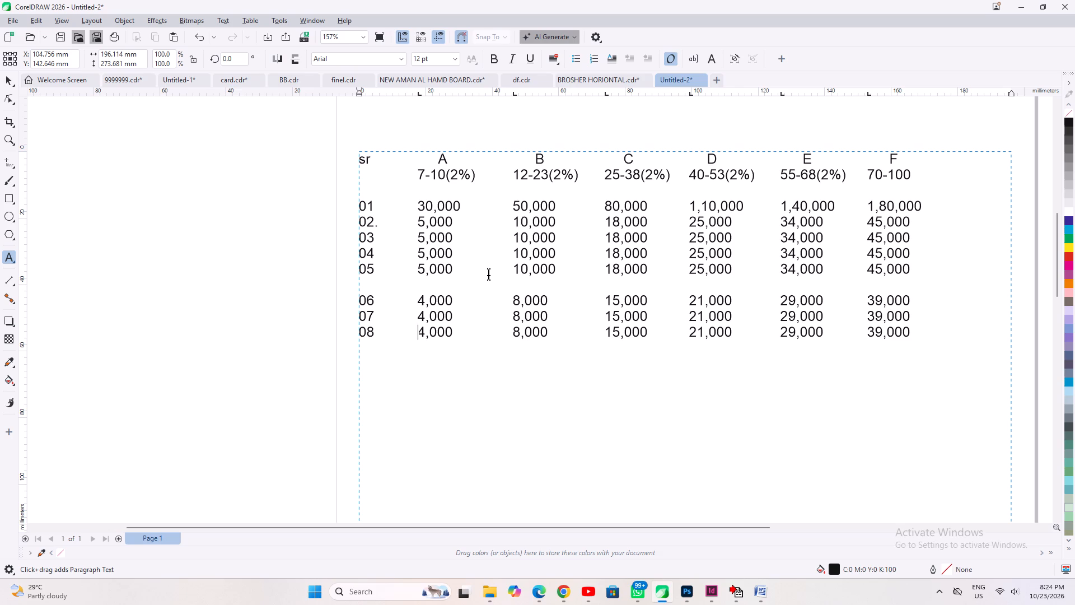
{"action": "key", "text": "Left"}
{"action": "key", "text": "Left"}
Add a row numbered 09 below row 08 with the same copied amounts aligned under columns A to F.
{"action": "left_click", "coordinate": [910, 333]}
{"action": "key", "text": "Return"}
{"action": "key", "text": "ctrl+v"}
{"action": "key", "text": "ctrl+z"}
{"action": "key", "text": "Left"}
{"action": "key", "text": "Right"}
{"action": "type", "text": "09"}
{"action": "key", "text": "Tab"}
{"action": "key", "text": "ctrl+v"}
{"action": "key", "text": "Up"}
{"action": "key", "text": "shift+Right"}
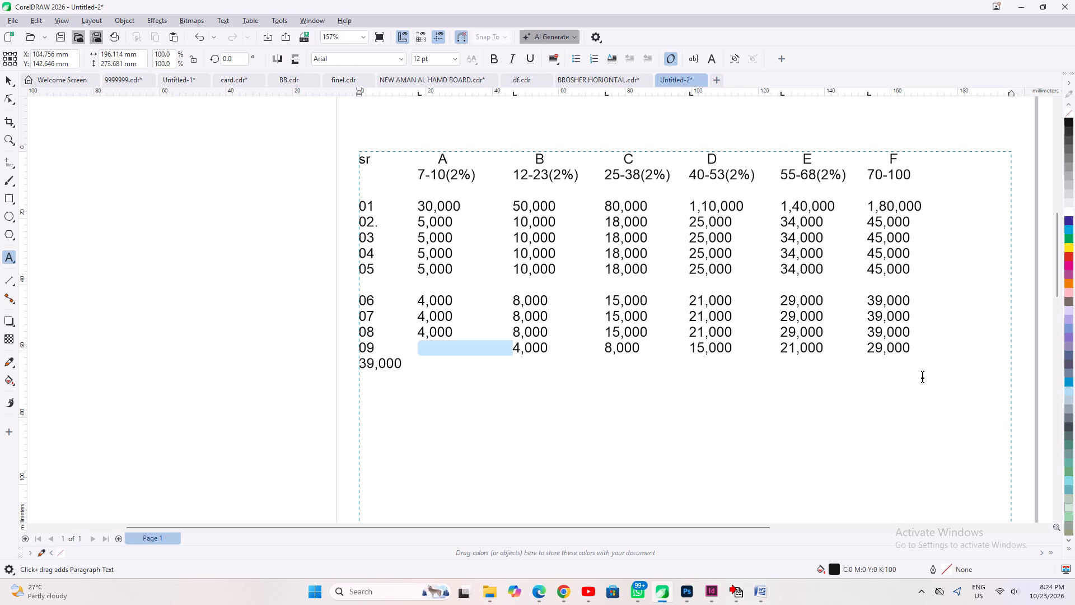
{"action": "key", "text": "BackSpace"}
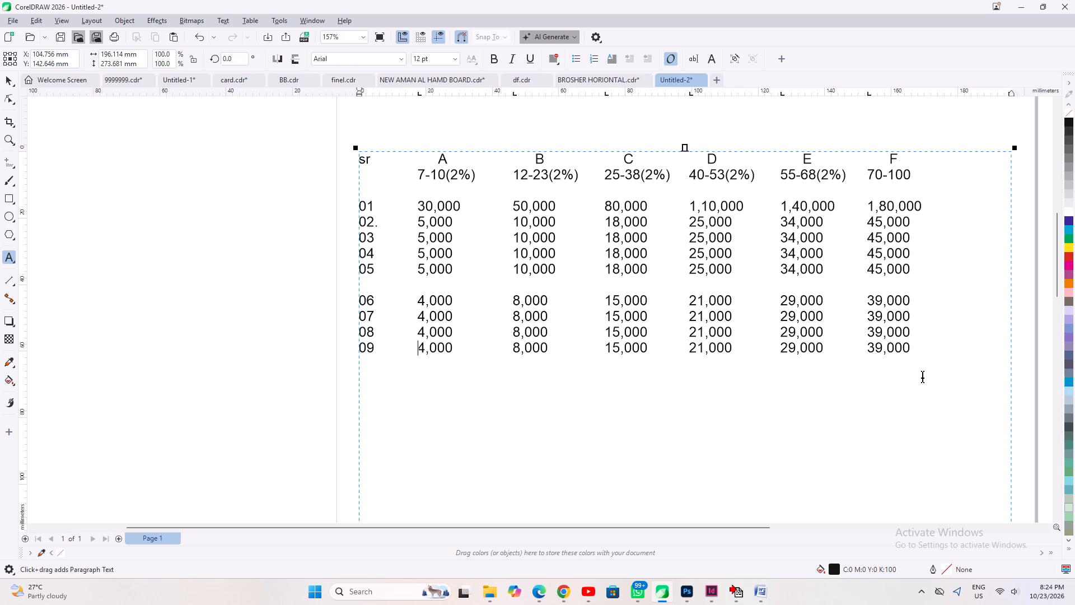
Narrow the paragraph text frame to about 171 mm wide so it ends just past column F.
{"action": "scroll", "coordinate": [952, 370], "scroll_direction": "down", "scroll_amount": 1}
{"action": "scroll", "coordinate": [569, 290], "scroll_direction": "down", "scroll_amount": 3}
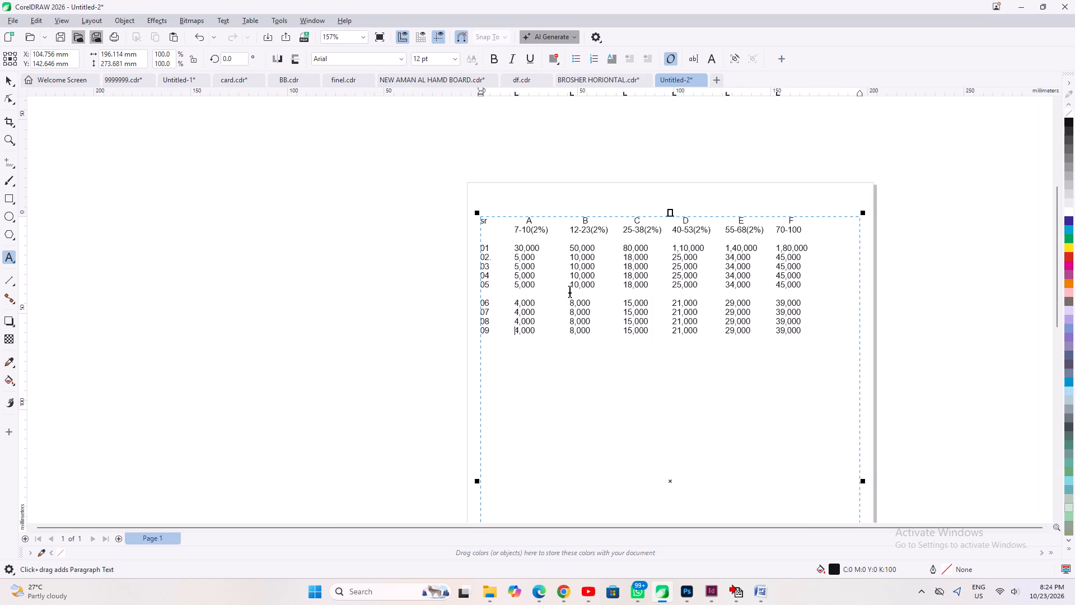
{"action": "key", "text": "ctrl+a"}
{"action": "scroll", "coordinate": [589, 284], "scroll_direction": "down", "scroll_amount": 3}
{"action": "left_click", "coordinate": [8, 81]}
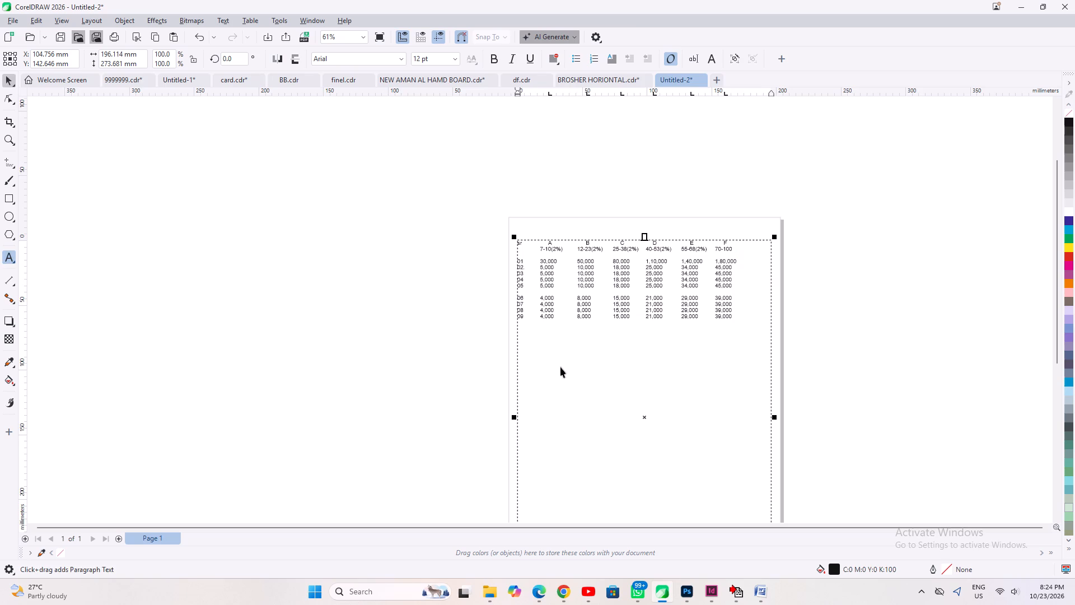
{"action": "left_click_drag", "start_coordinate": [776, 419], "coordinate": [744, 435]}
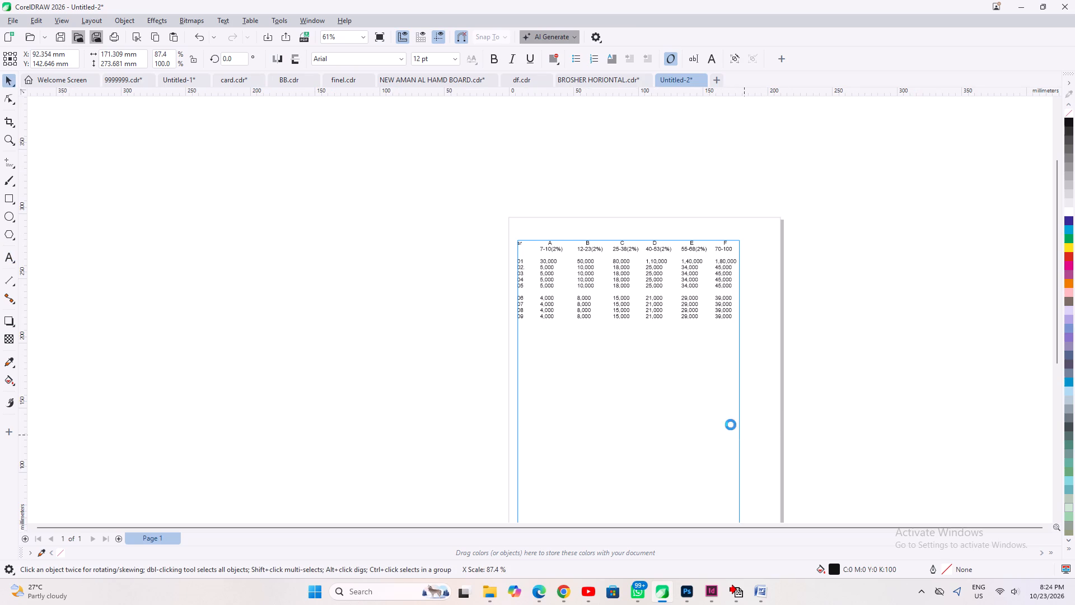
Move the text frame inward on the page, centring it at about X 103 mm, Y 130 mm.
{"action": "scroll", "coordinate": [620, 315], "scroll_direction": "up", "scroll_amount": 1}
{"action": "left_click_drag", "start_coordinate": [587, 280], "coordinate": [605, 300]}
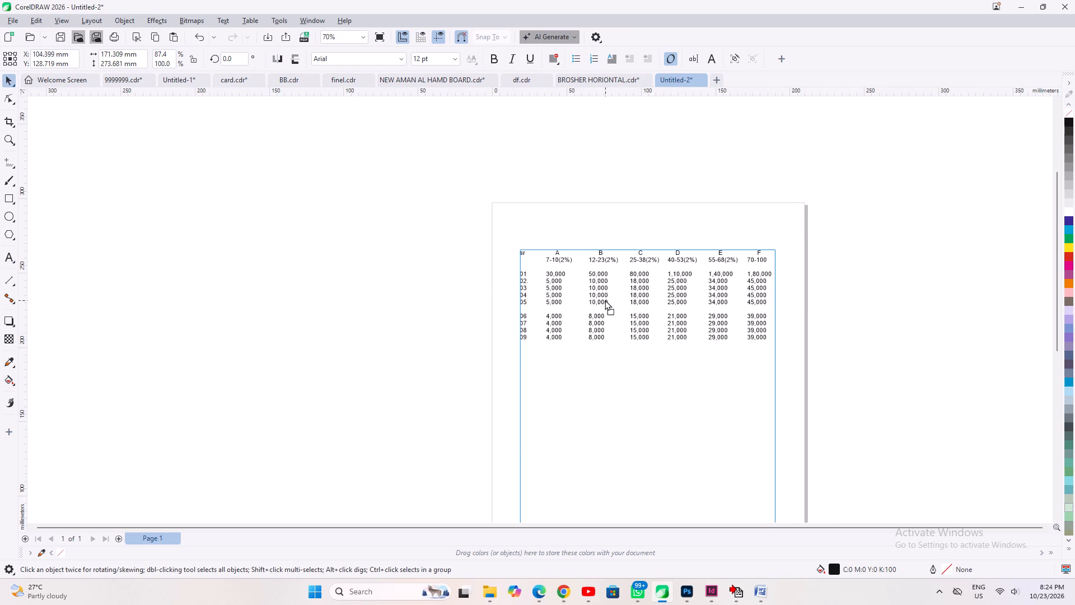
{"action": "left_click_drag", "start_coordinate": [605, 300], "coordinate": [603, 299]}
Shorten the text frame from its bottom edge to about 79 mm high, ending just below row 09.
{"action": "scroll", "coordinate": [530, 242], "scroll_direction": "down", "scroll_amount": 3}
{"action": "left_click", "coordinate": [434, 353]}
{"action": "left_click", "coordinate": [591, 322]}
{"action": "scroll", "coordinate": [589, 318], "scroll_direction": "down", "scroll_amount": 4}
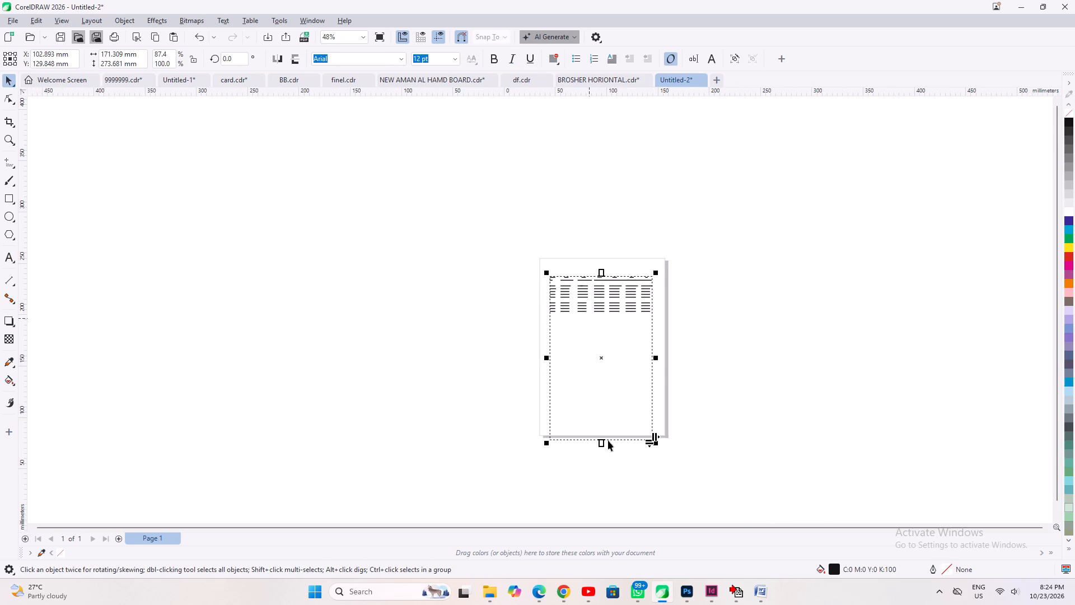
{"action": "left_click_drag", "start_coordinate": [603, 444], "coordinate": [602, 328]}
Widen the line spacing of the whole paragraph text interactively with the Shape tool so the rows spread down the page.
{"action": "scroll", "coordinate": [578, 295], "scroll_direction": "up", "scroll_amount": 2}
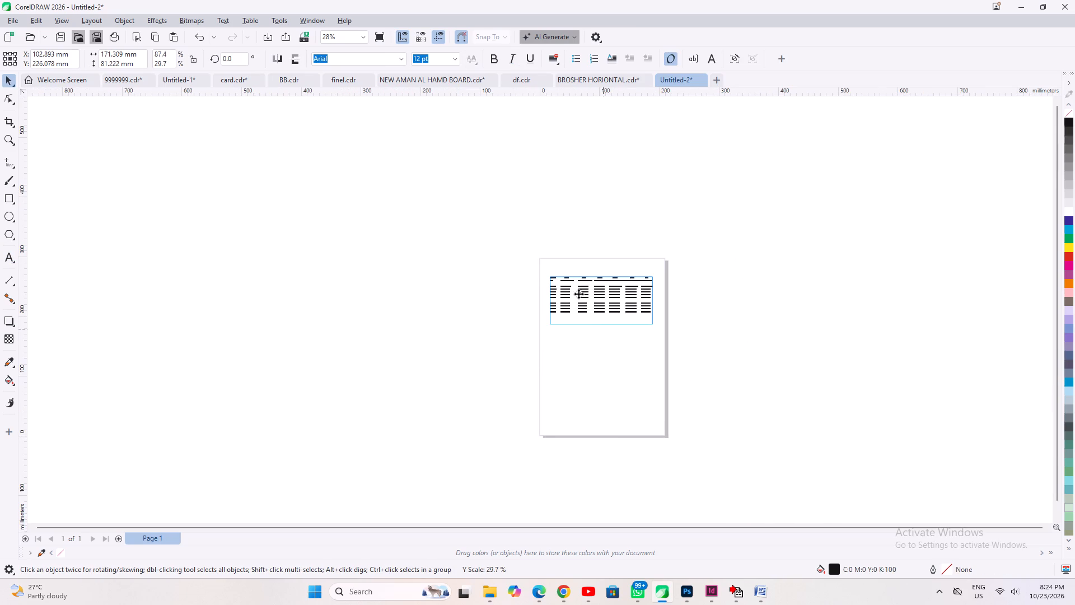
{"action": "scroll", "coordinate": [578, 294], "scroll_direction": "up", "scroll_amount": 6}
{"action": "left_click", "coordinate": [10, 94]}
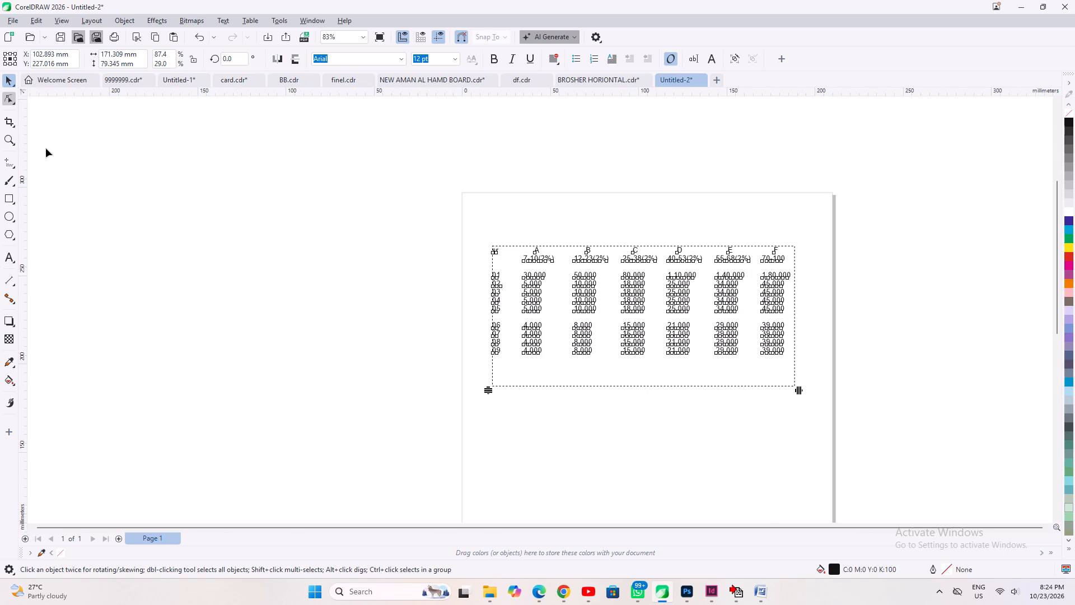
{"action": "left_click_drag", "start_coordinate": [488, 389], "coordinate": [500, 500]}
{"action": "scroll", "coordinate": [652, 250], "scroll_direction": "up", "scroll_amount": 2}
{"action": "left_click", "coordinate": [373, 246]}
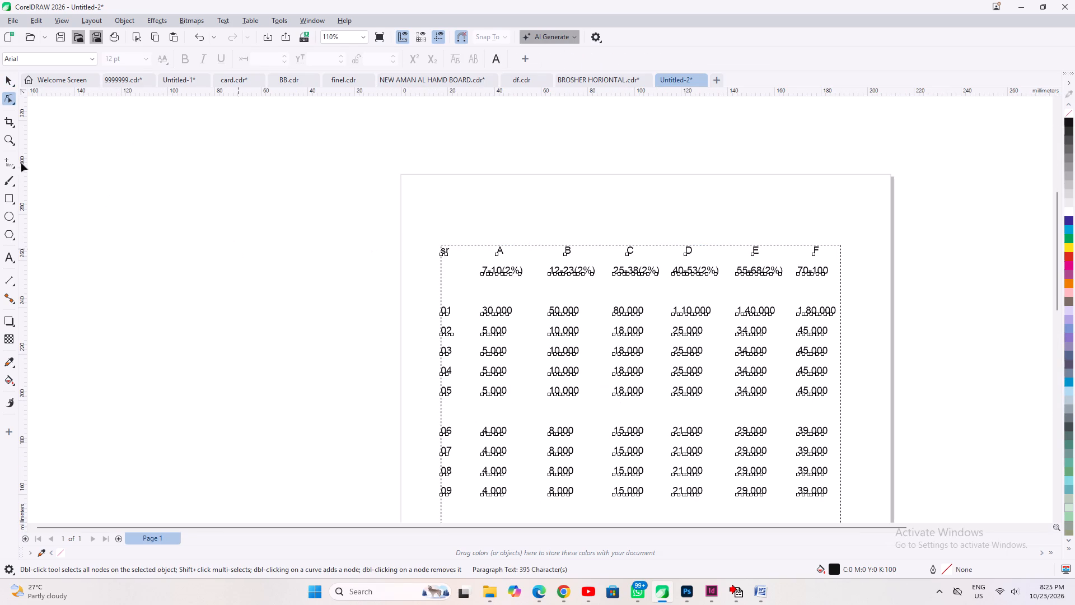
Draw a rectangle about 14 mm wide and 117 mm high around the sr column, from above the heading to below row 09.
{"action": "left_click", "coordinate": [11, 199]}
{"action": "scroll", "coordinate": [474, 336], "scroll_direction": "up", "scroll_amount": 2}
{"action": "scroll", "coordinate": [412, 234], "scroll_direction": "down", "scroll_amount": 2}
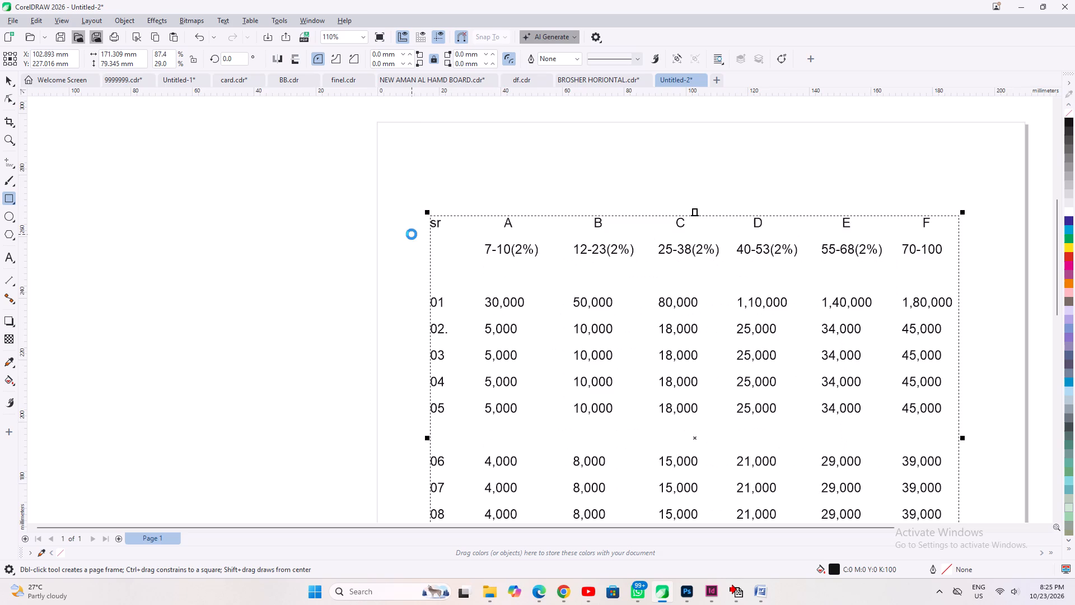
{"action": "left_click_drag", "start_coordinate": [412, 208], "coordinate": [465, 370]}
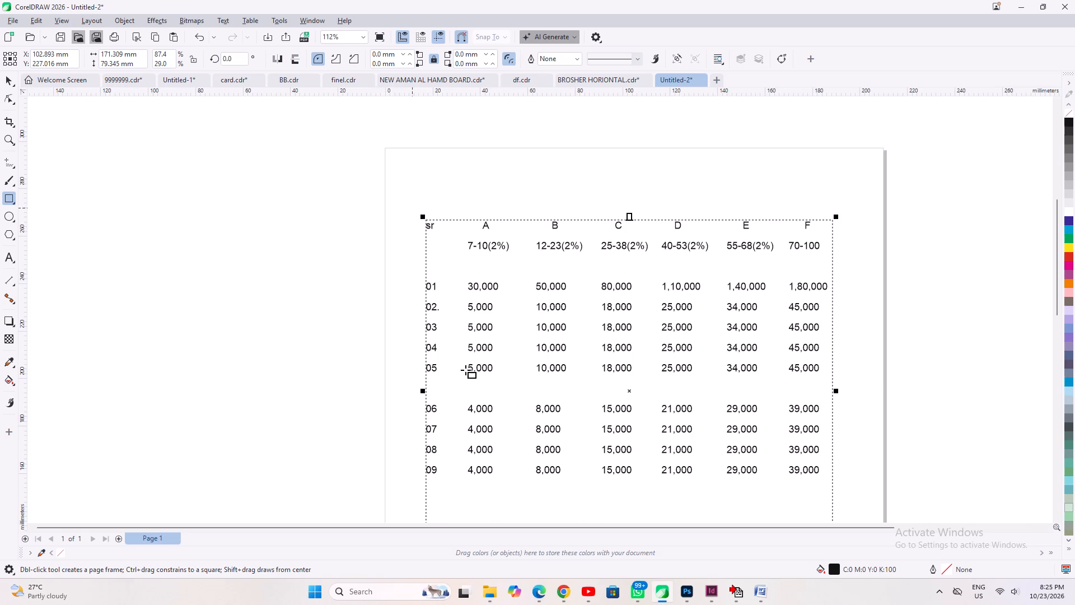
{"action": "left_click_drag", "start_coordinate": [465, 370], "coordinate": [445, 485]}
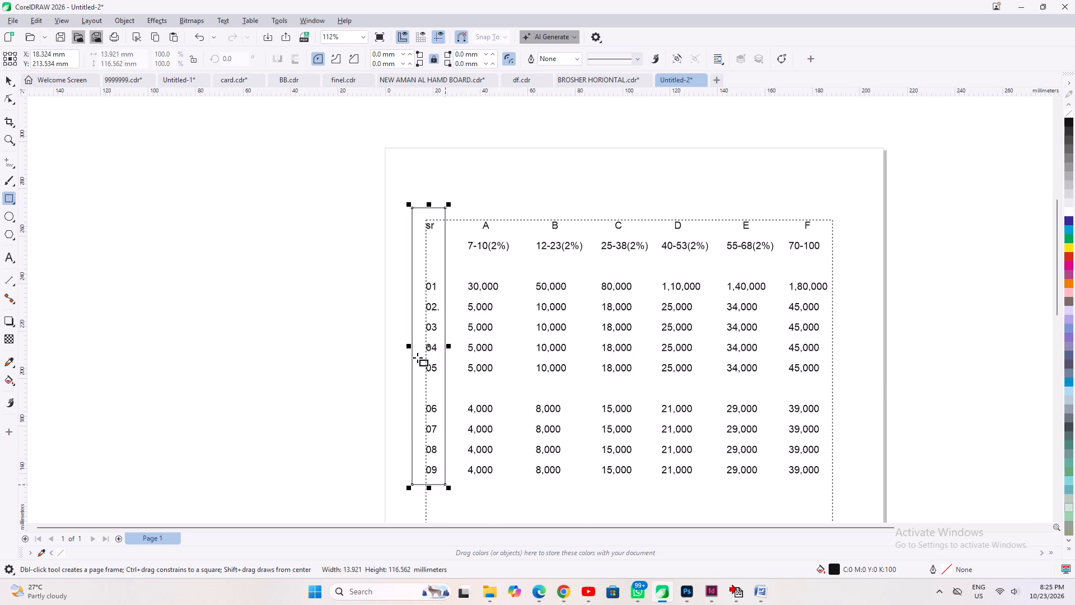
Shrink the sr column rectangle from its top and outer side edges to about 12 mm wide and 112 mm high.
{"action": "scroll", "coordinate": [445, 303], "scroll_direction": "up", "scroll_amount": 1}
{"action": "left_click", "coordinate": [12, 82]}
{"action": "scroll", "coordinate": [540, 340], "scroll_direction": "up", "scroll_amount": 2}
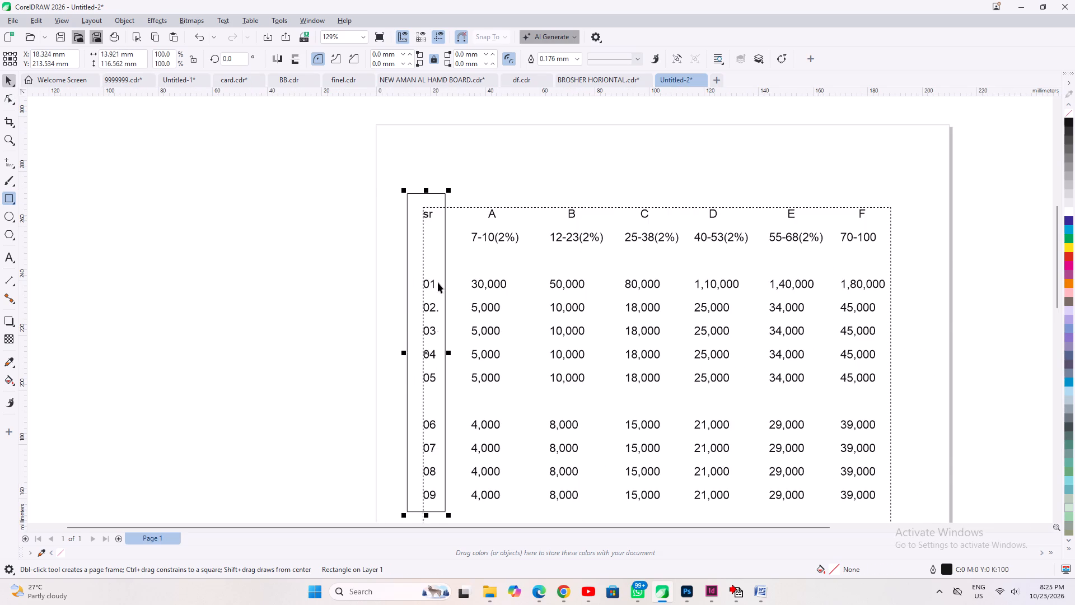
{"action": "left_click_drag", "start_coordinate": [391, 145], "coordinate": [398, 161]}
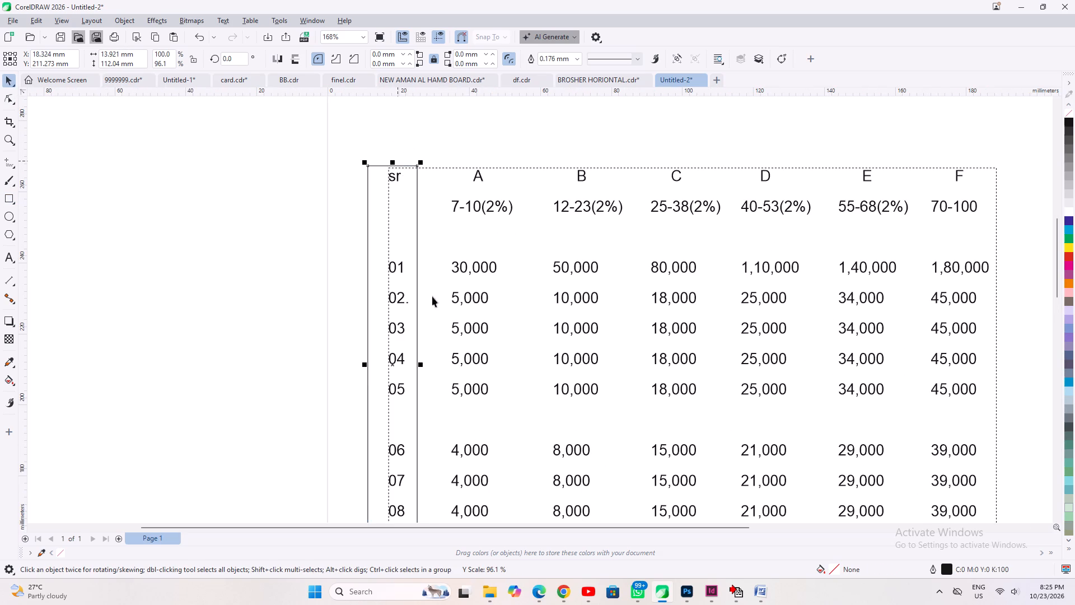
{"action": "left_click_drag", "start_coordinate": [364, 364], "coordinate": [371, 369]}
Fill the sr column rectangle with uniform green, C100 M0 Y100 K0.
{"action": "scroll", "coordinate": [291, 319], "scroll_direction": "down", "scroll_amount": 3}
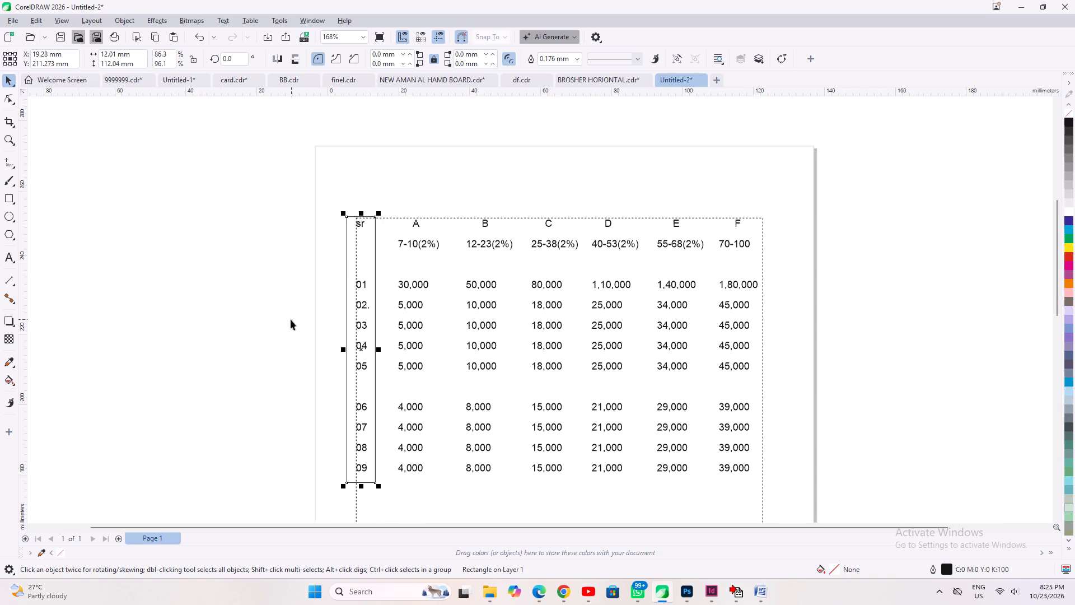
{"action": "scroll", "coordinate": [410, 452], "scroll_direction": "up", "scroll_amount": 3}
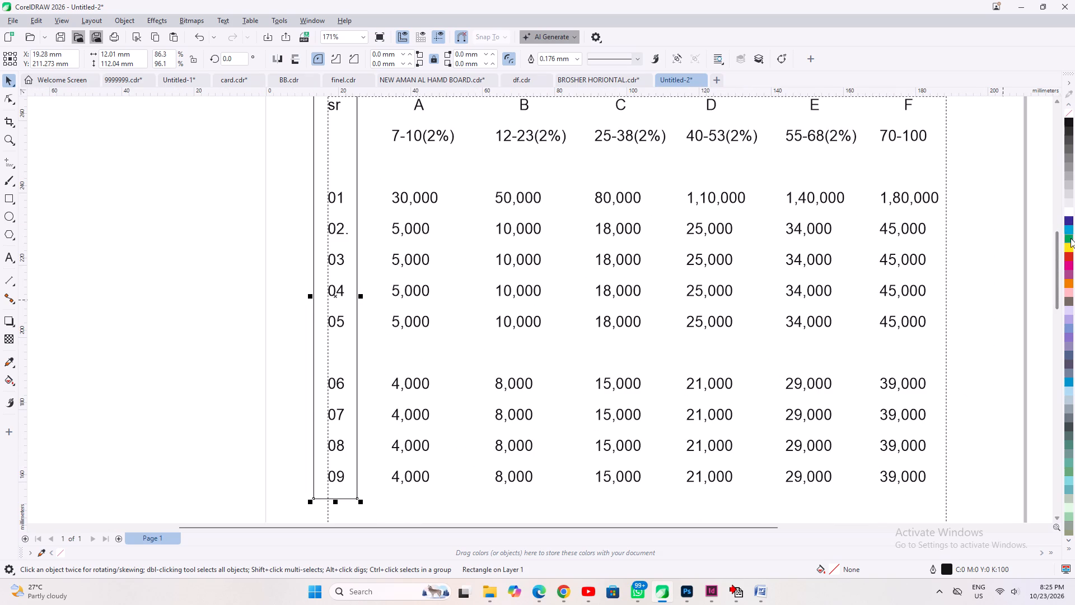
{"action": "left_click", "coordinate": [1071, 238]}
{"action": "double_click", "coordinate": [856, 566]}
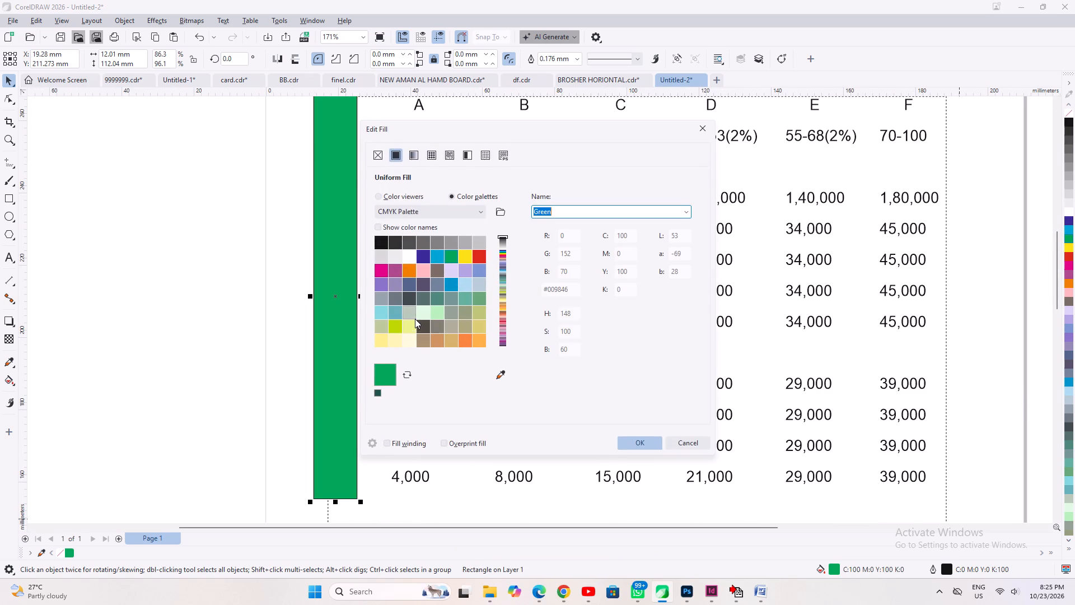
{"action": "left_click", "coordinate": [694, 441]}
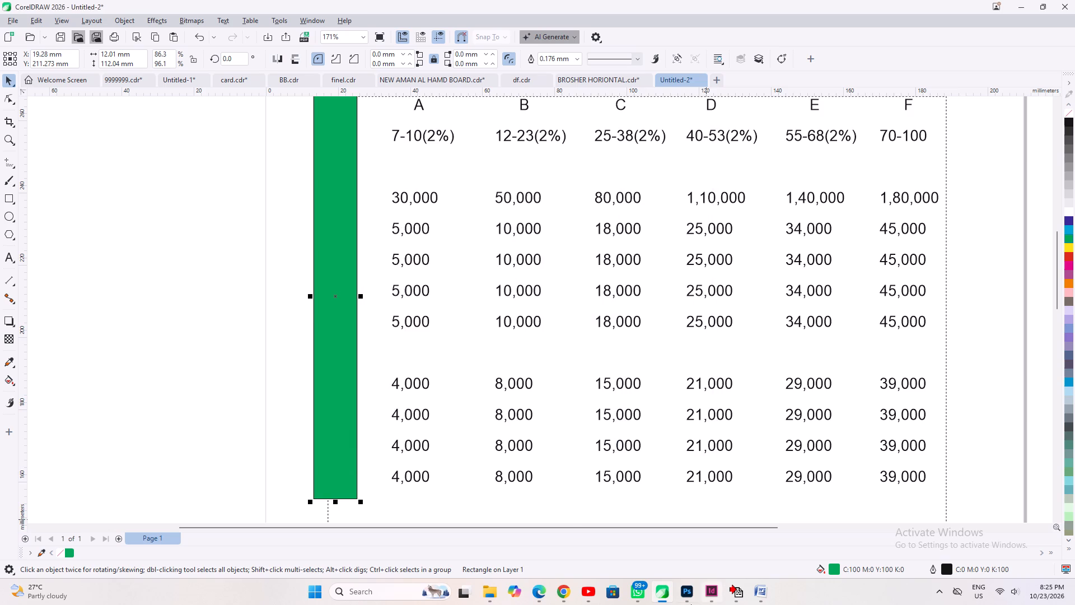
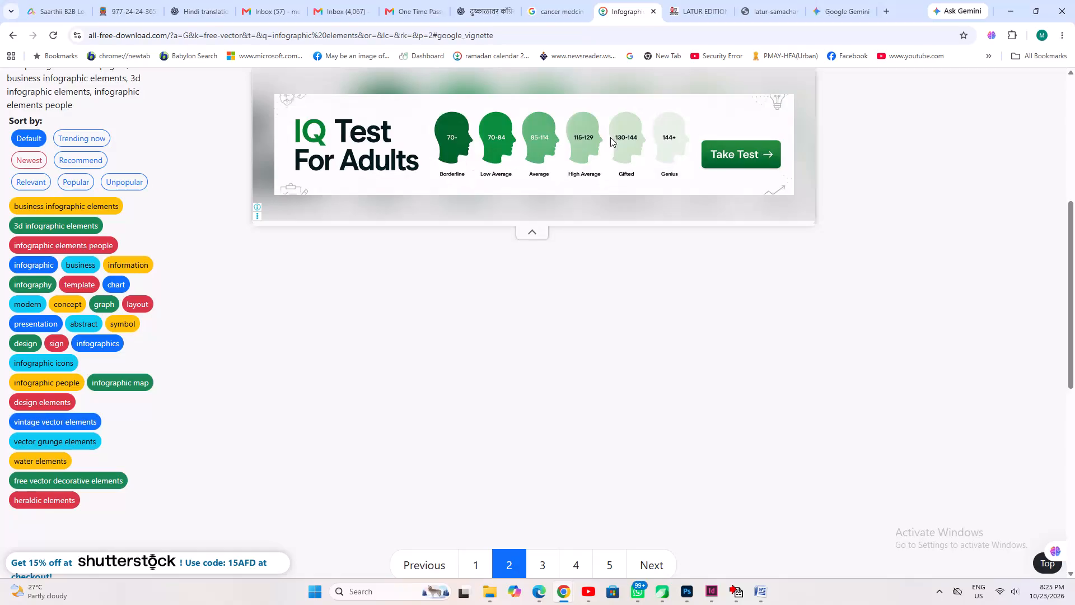
Browse the infographic, infographic elements and infographic 5 vector categories on the free-download site for a colour reference.
{"action": "left_click", "coordinate": [27, 265]}
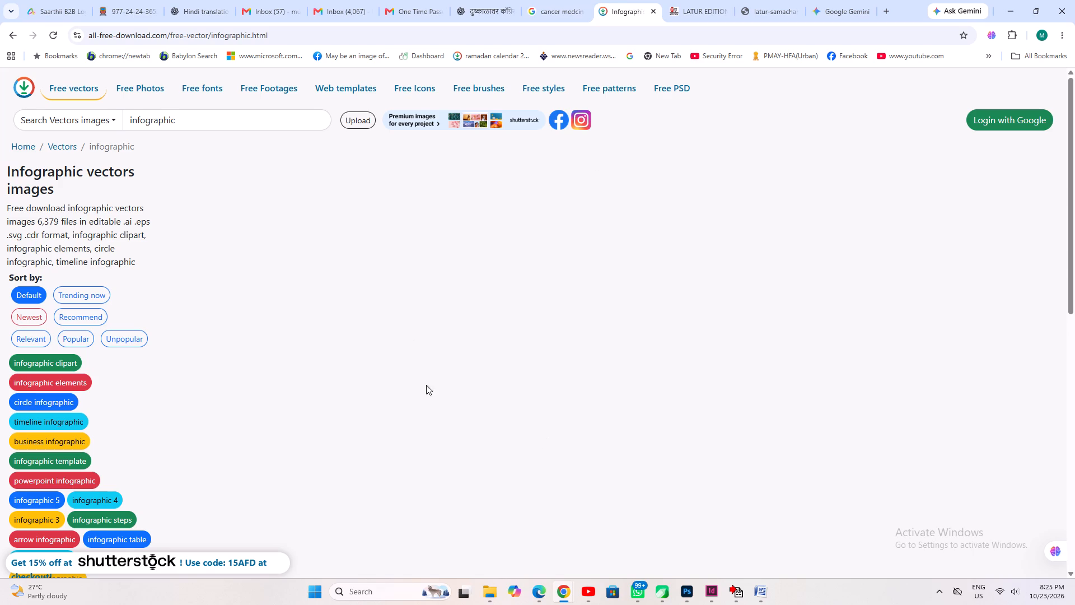
{"action": "scroll", "coordinate": [407, 397], "scroll_direction": "down", "scroll_amount": 16}
{"action": "scroll", "coordinate": [403, 332], "scroll_direction": "up", "scroll_amount": 4}
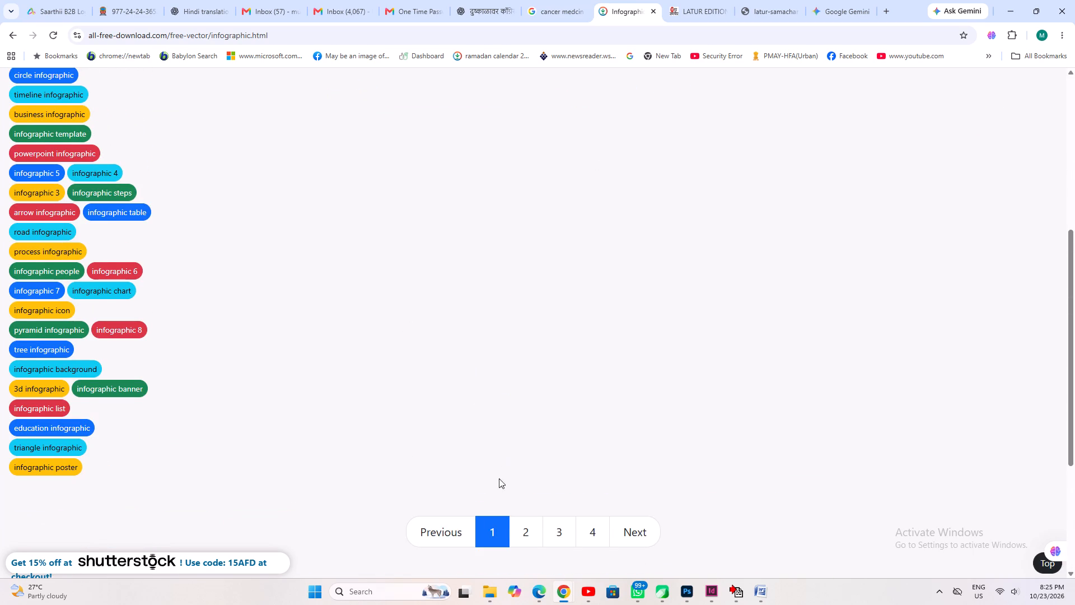
{"action": "left_click", "coordinate": [489, 533]}
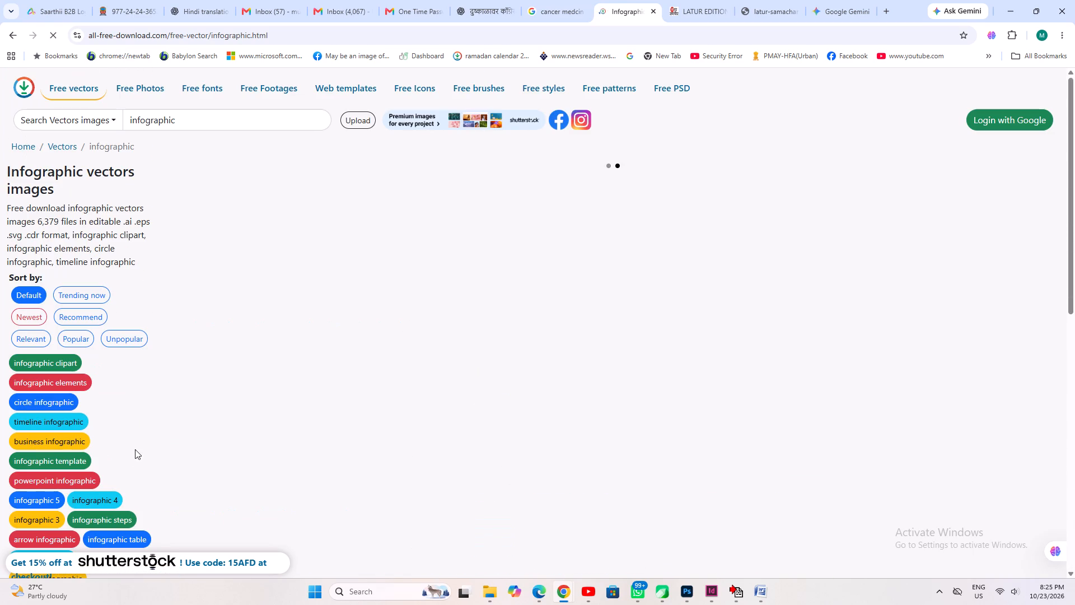
{"action": "left_click", "coordinate": [55, 383]}
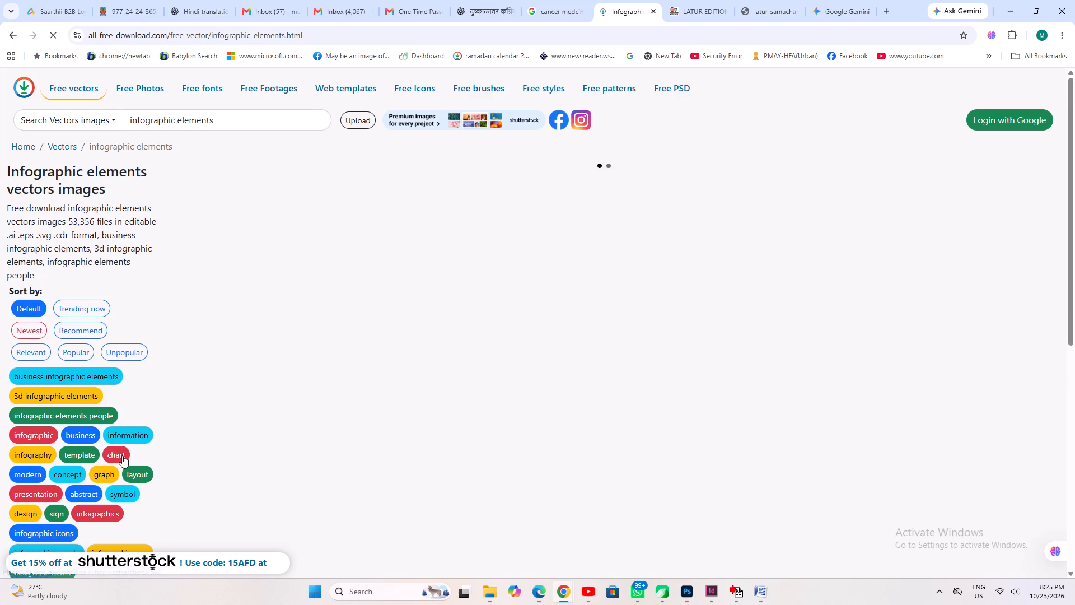
{"action": "left_click", "coordinate": [35, 435]}
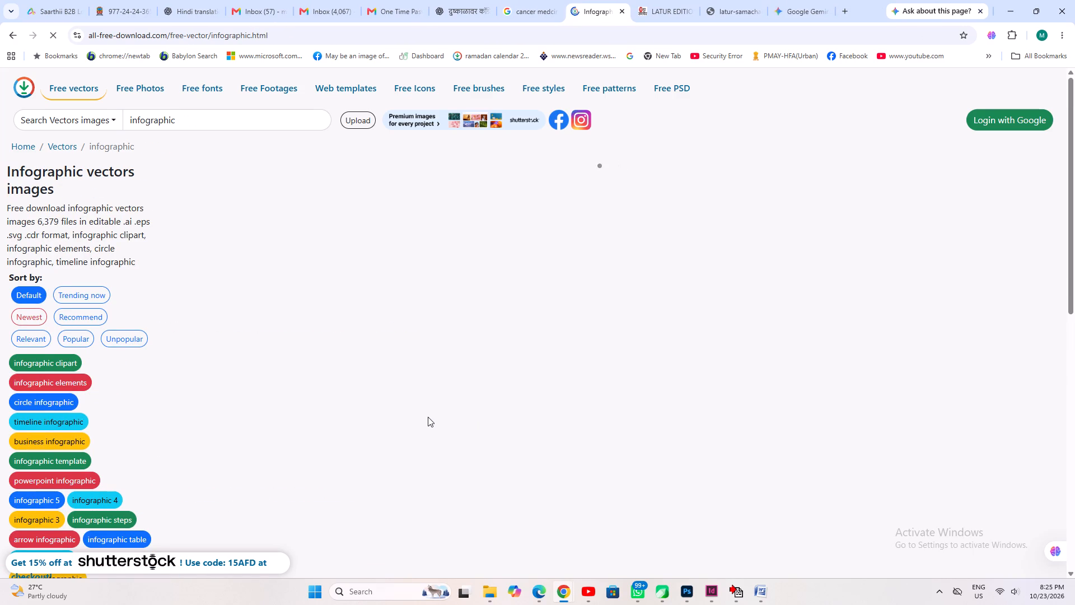
{"action": "scroll", "coordinate": [428, 415], "scroll_direction": "down", "scroll_amount": 3}
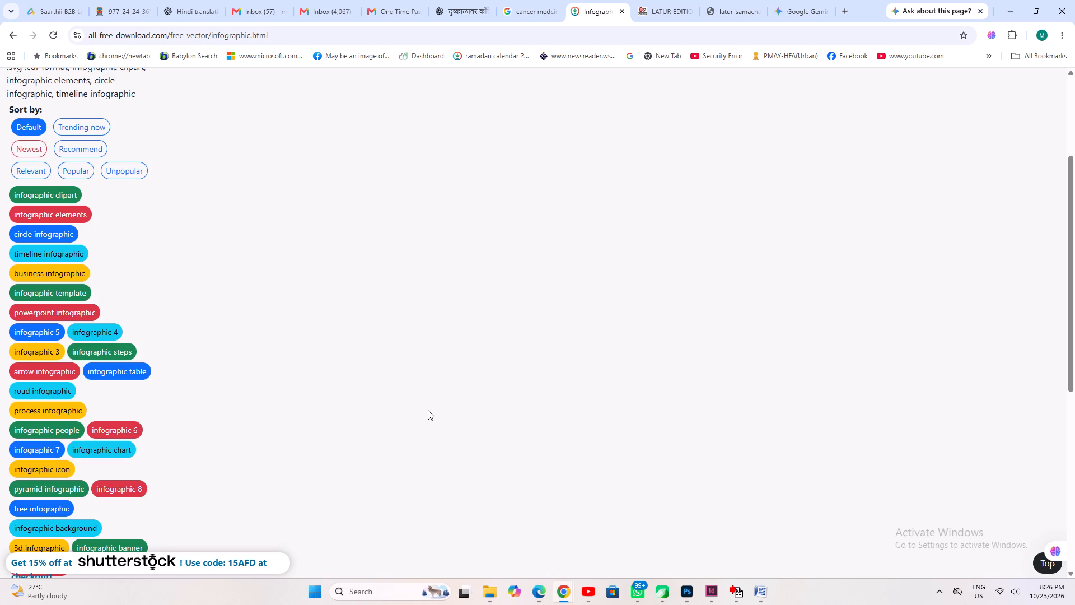
{"action": "left_click", "coordinate": [43, 333]}
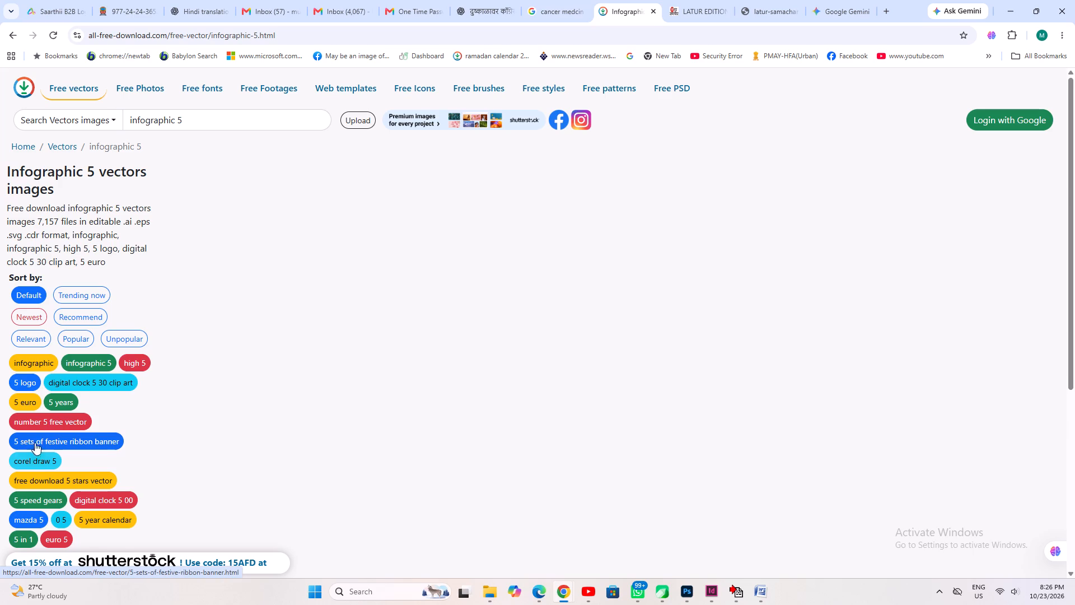
{"action": "left_click", "coordinate": [21, 361]}
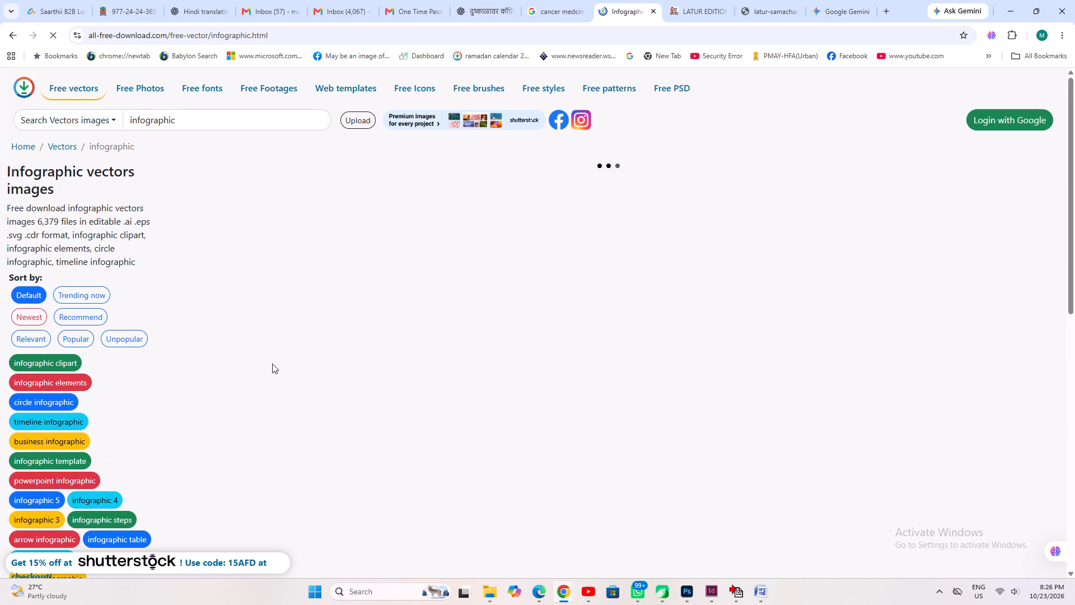
{"action": "scroll", "coordinate": [272, 364], "scroll_direction": "down", "scroll_amount": 3}
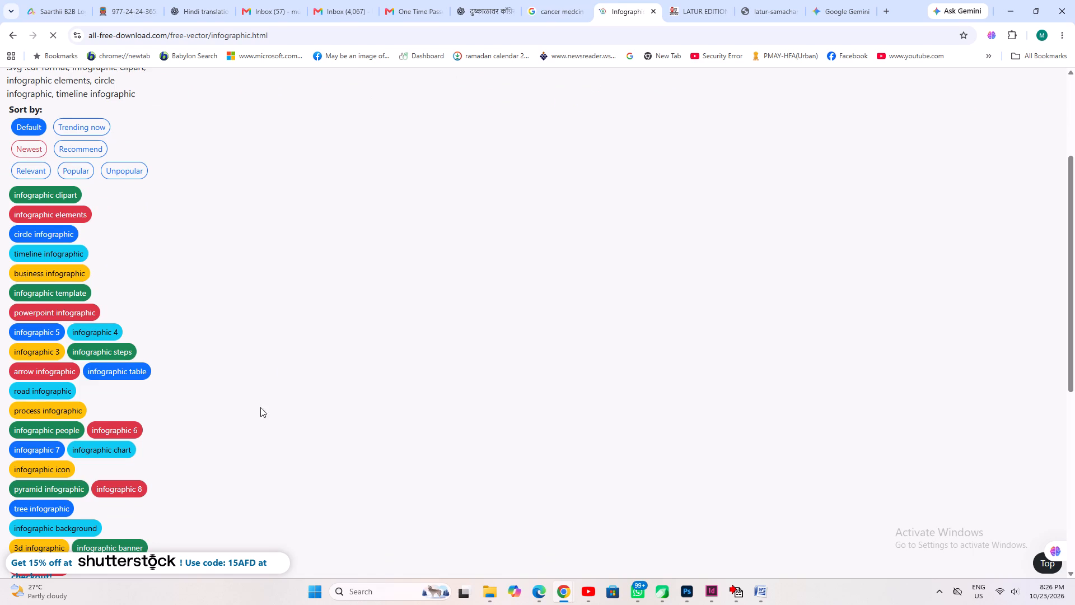
Look through the infographic 8 category up to page 2 and the infographic cycle tag for a suitable design.
{"action": "left_click", "coordinate": [121, 490]}
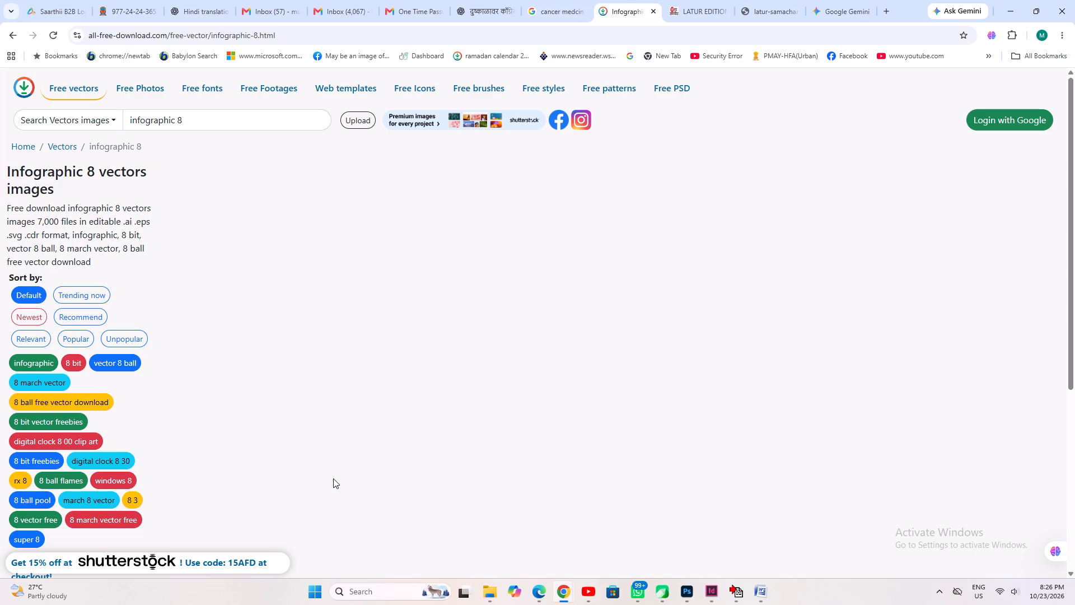
{"action": "scroll", "coordinate": [333, 334], "scroll_direction": "down", "scroll_amount": 9}
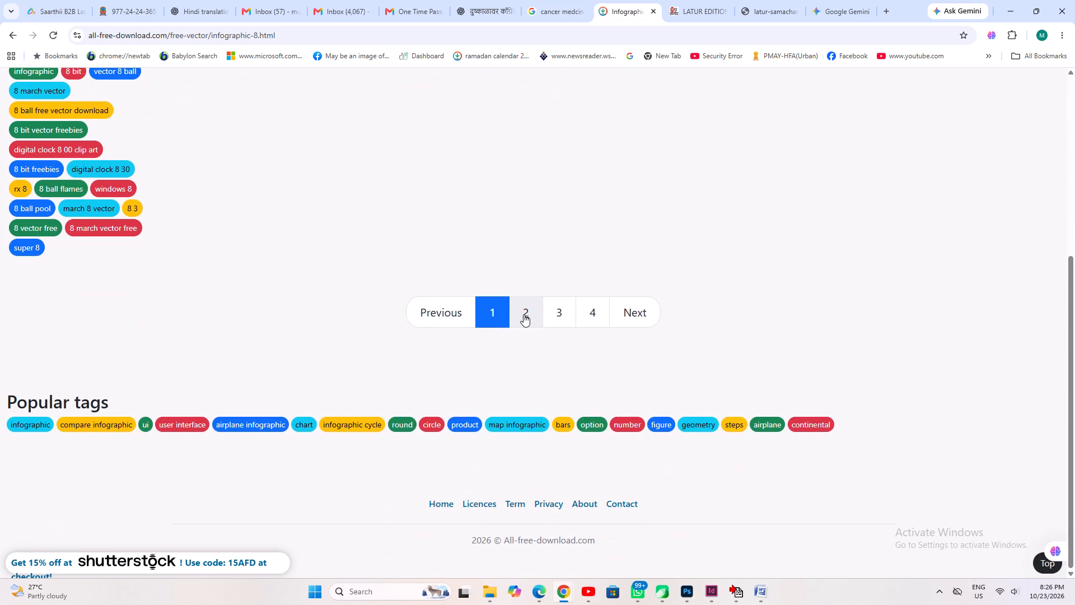
{"action": "left_click", "coordinate": [524, 314]}
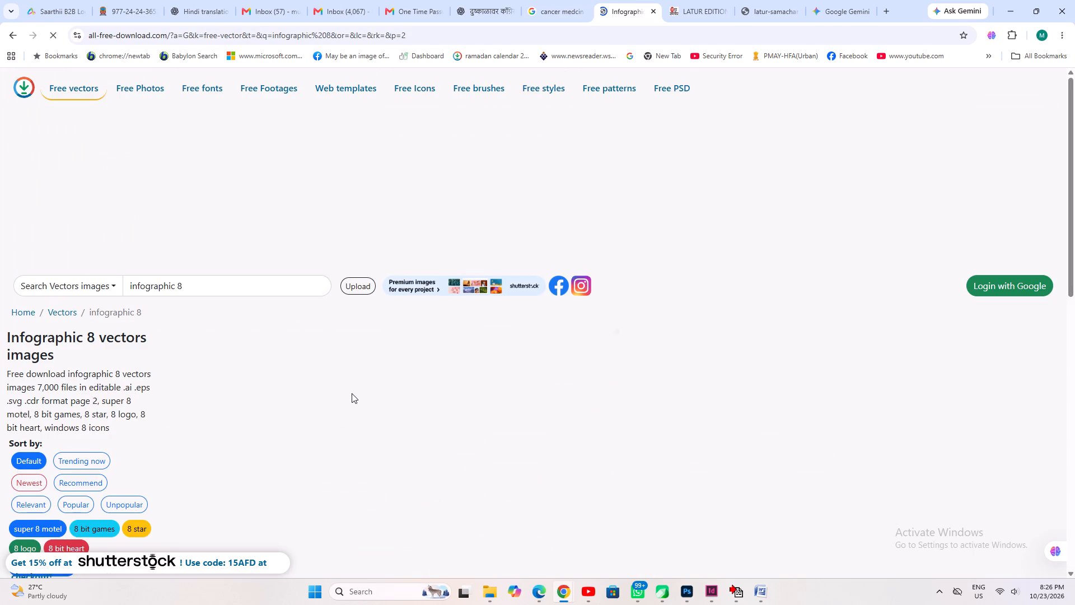
{"action": "scroll", "coordinate": [351, 393], "scroll_direction": "down", "scroll_amount": 15}
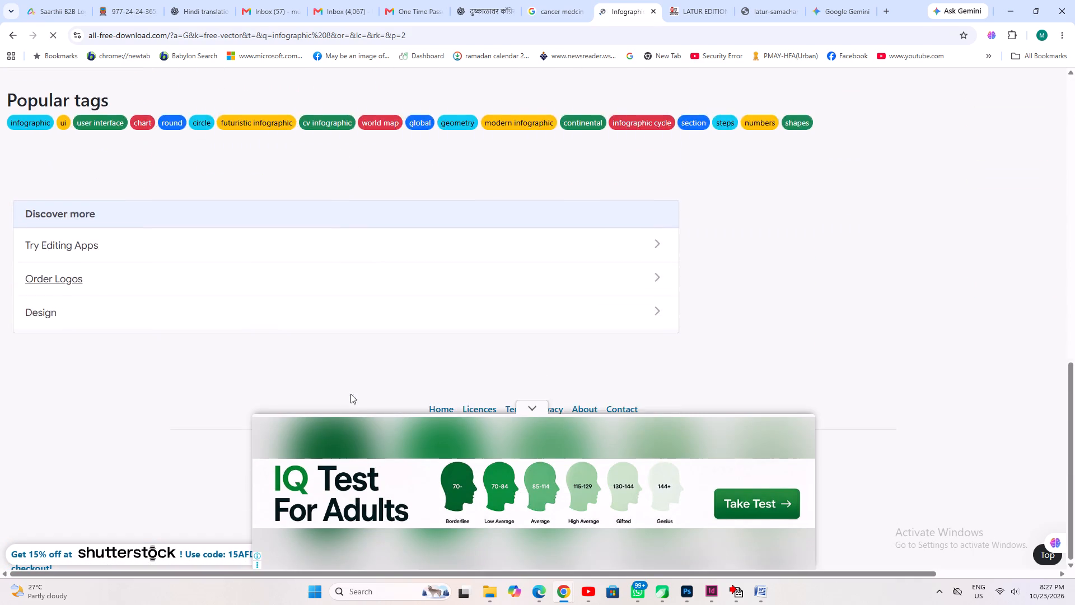
{"action": "scroll", "coordinate": [350, 390], "scroll_direction": "up", "scroll_amount": 10}
{"action": "scroll", "coordinate": [199, 318], "scroll_direction": "up", "scroll_amount": 2}
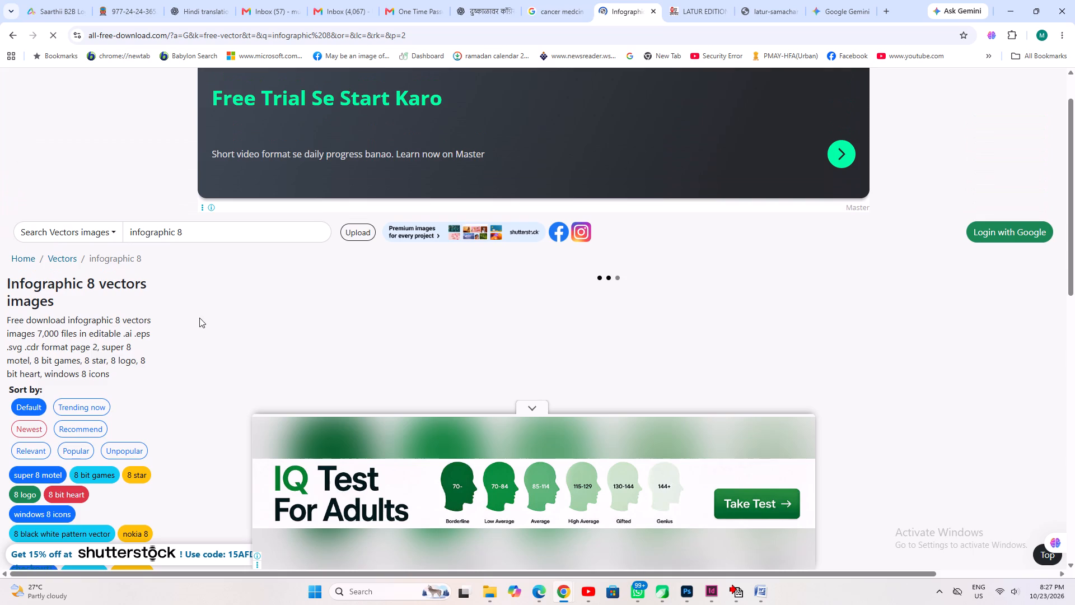
{"action": "scroll", "coordinate": [246, 263], "scroll_direction": "up", "scroll_amount": 3}
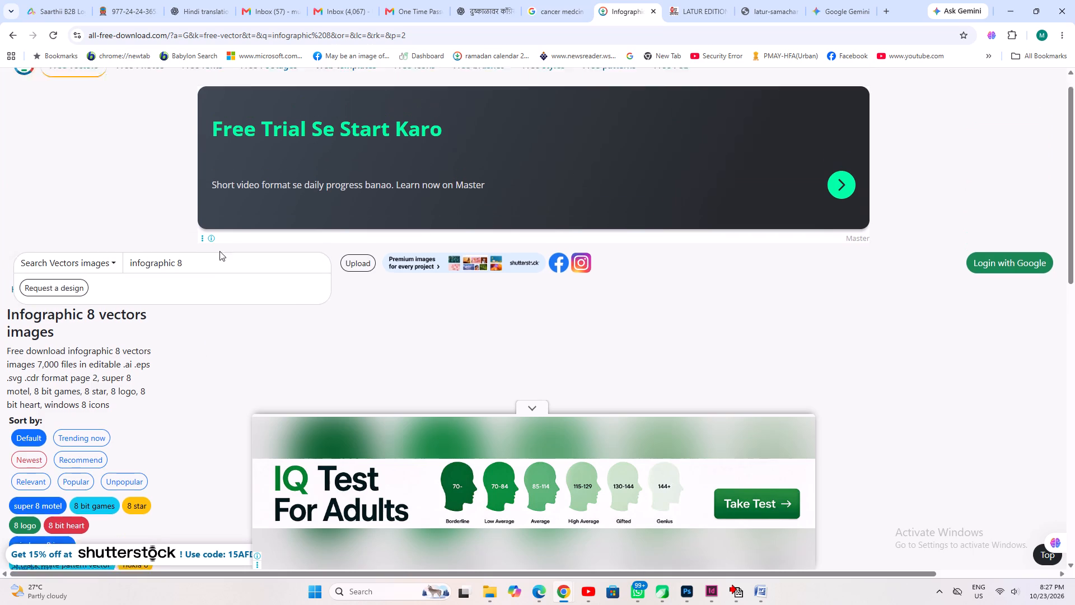
{"action": "scroll", "coordinate": [314, 118], "scroll_direction": "up", "scroll_amount": 3}
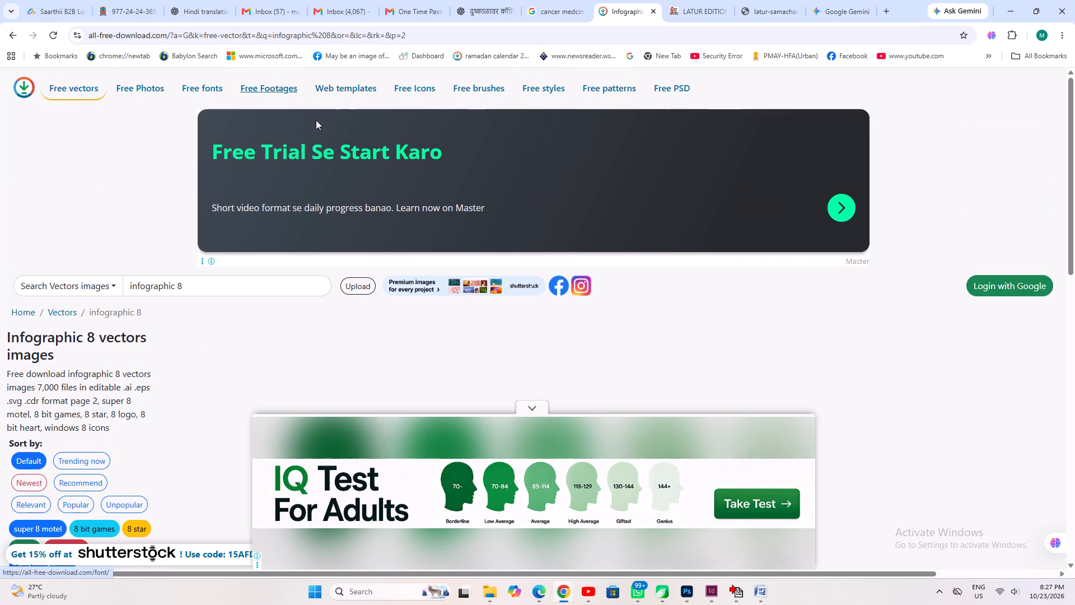
{"action": "scroll", "coordinate": [316, 120], "scroll_direction": "up", "scroll_amount": 2}
{"action": "scroll", "coordinate": [515, 393], "scroll_direction": "down", "scroll_amount": 7}
{"action": "left_click", "coordinate": [532, 409]}
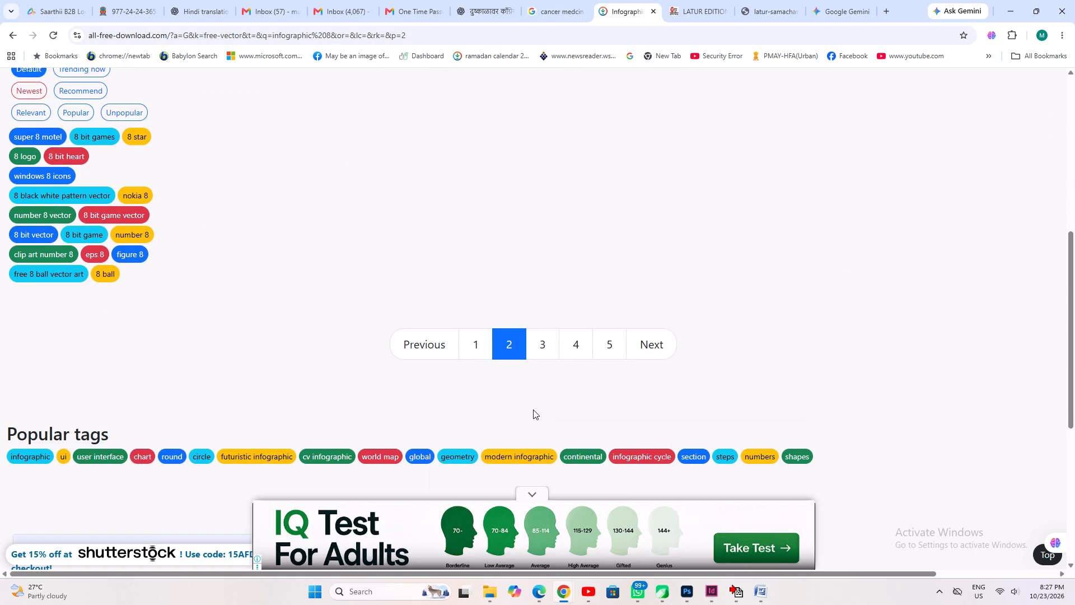
{"action": "left_click", "coordinate": [637, 452]}
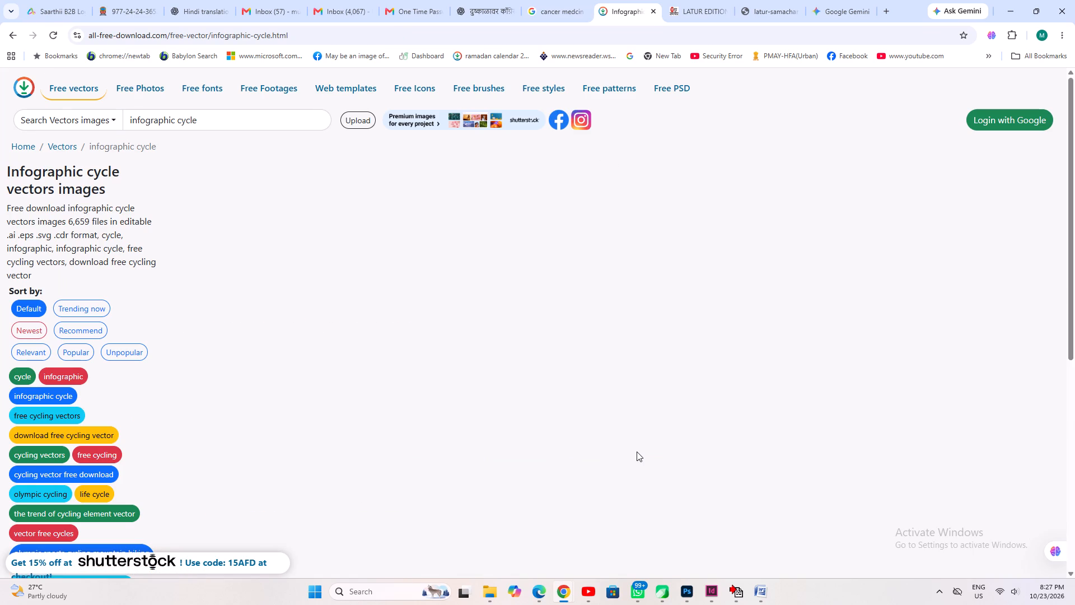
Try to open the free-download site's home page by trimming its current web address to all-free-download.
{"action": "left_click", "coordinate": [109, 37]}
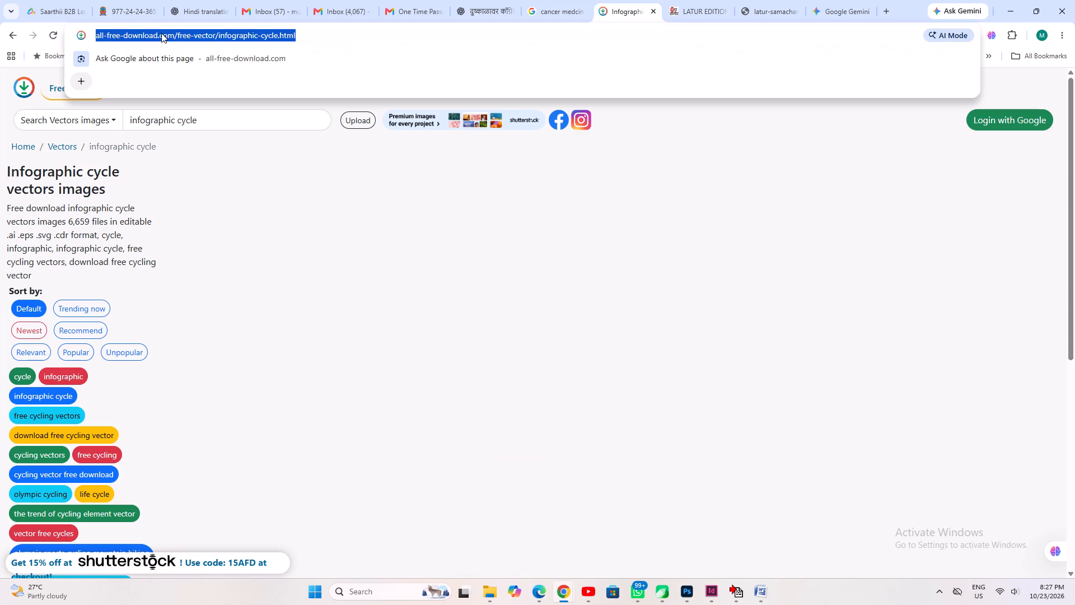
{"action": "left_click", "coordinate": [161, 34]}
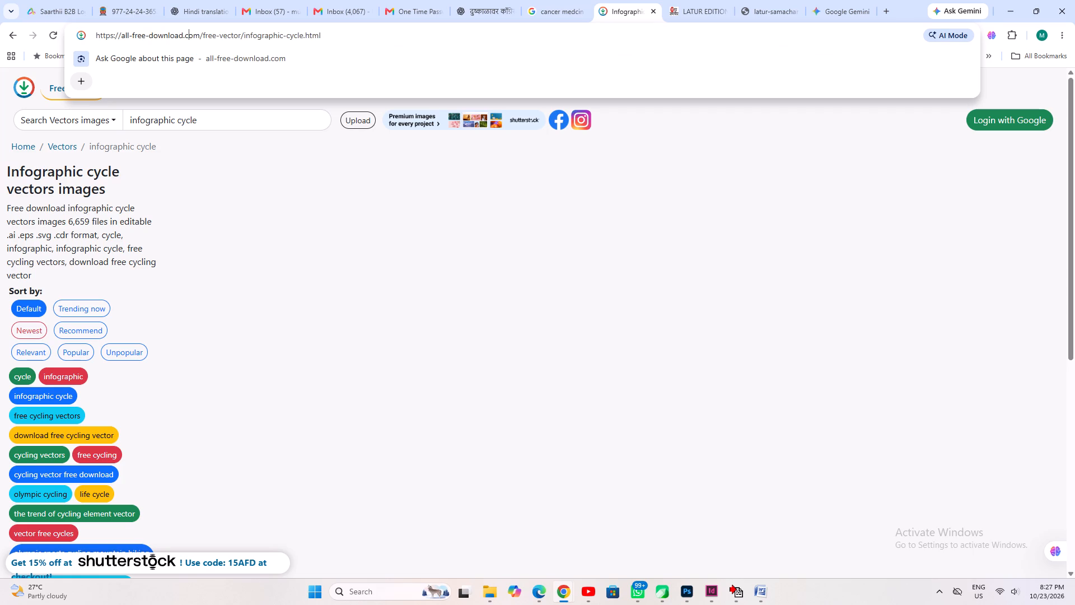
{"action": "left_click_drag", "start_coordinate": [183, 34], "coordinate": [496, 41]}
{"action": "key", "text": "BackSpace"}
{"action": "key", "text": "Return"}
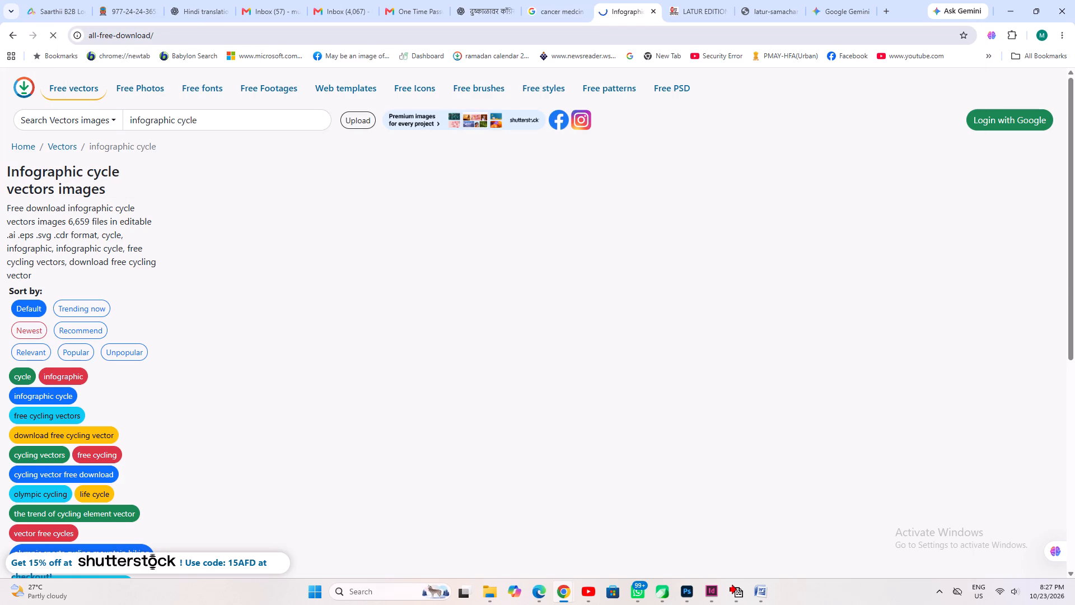
Switch to the Latur Samachar browser tab and look up the free vector site there, entering free.
{"action": "left_click", "coordinate": [701, 13]}
{"action": "left_click", "coordinate": [454, 26]}
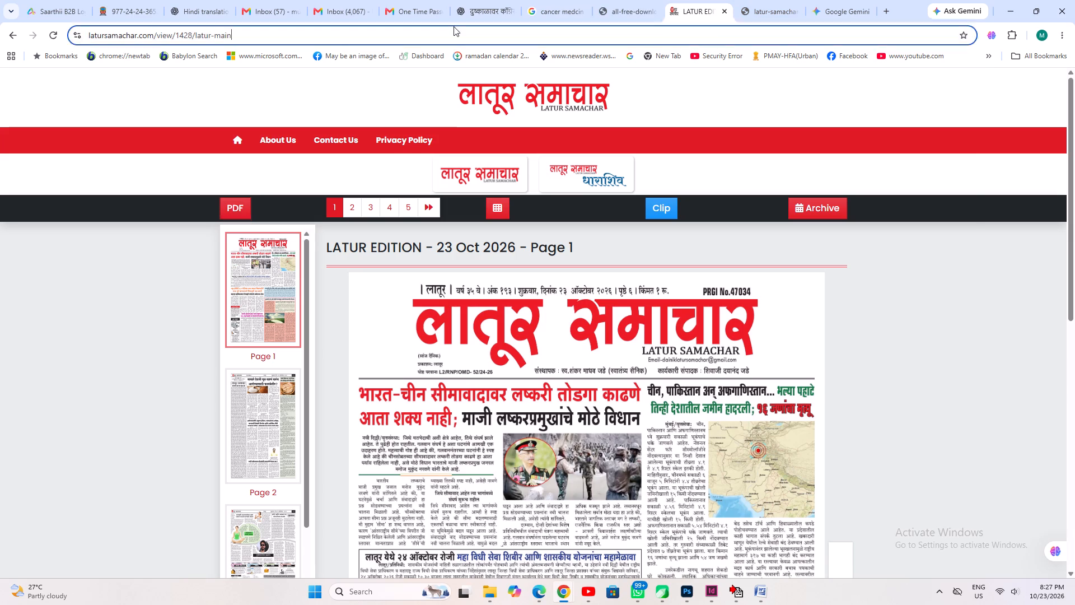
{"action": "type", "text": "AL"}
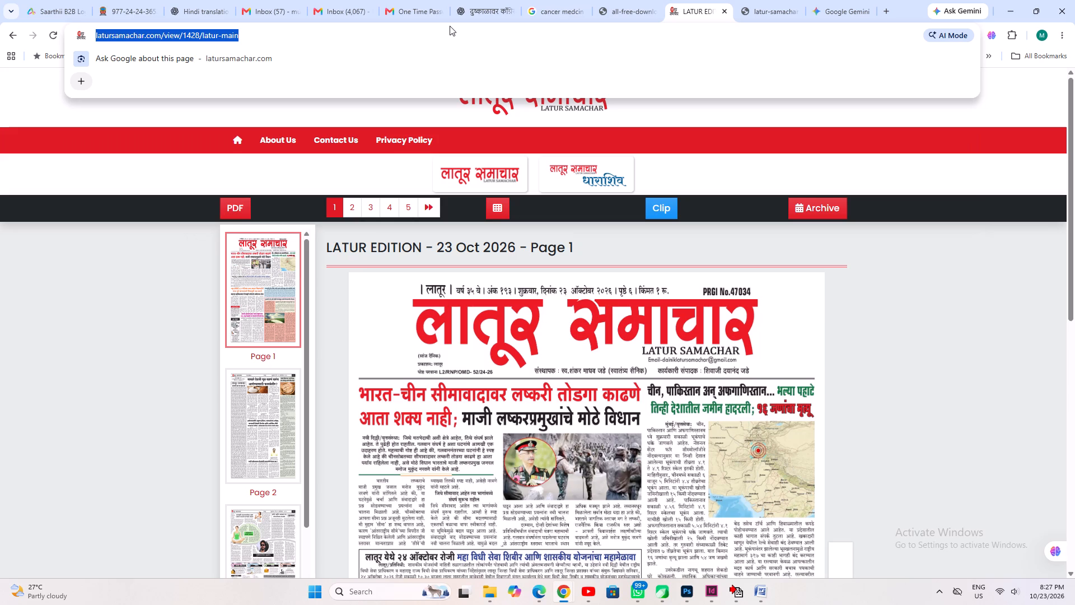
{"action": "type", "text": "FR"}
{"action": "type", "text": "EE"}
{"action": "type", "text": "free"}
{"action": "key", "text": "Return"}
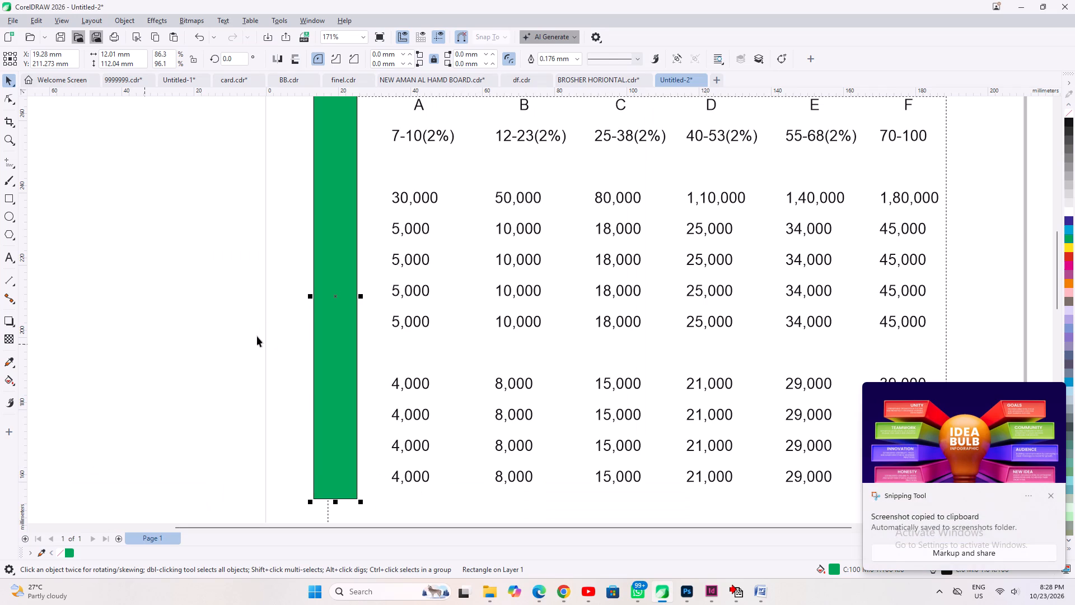
{"action": "scroll", "coordinate": [257, 336], "scroll_direction": "down", "scroll_amount": 2}
{"action": "left_click", "coordinate": [626, 304]}
{"action": "right_click", "coordinate": [637, 258]}
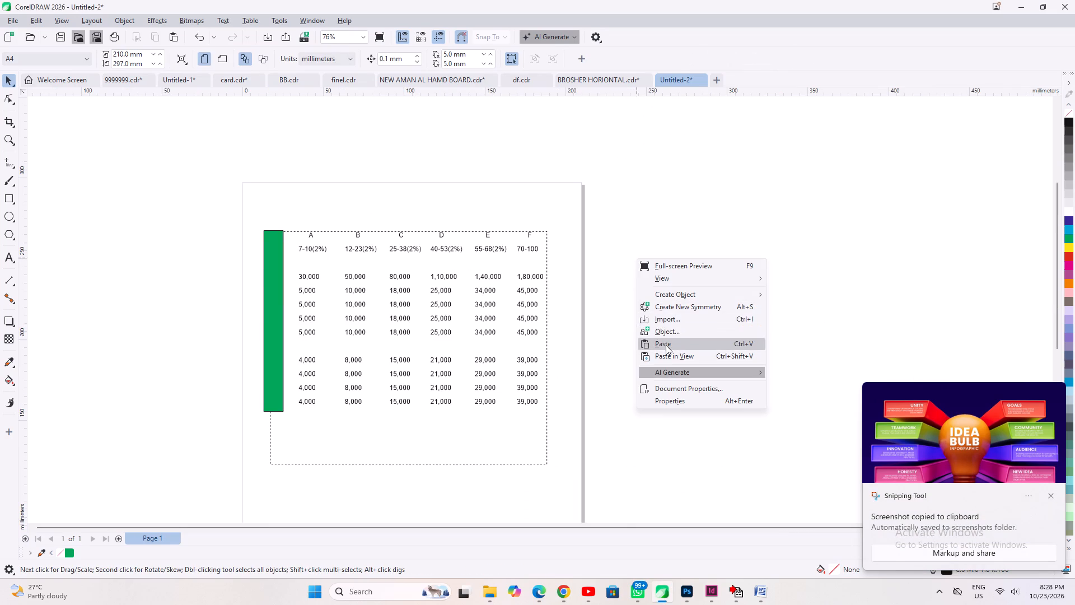
{"action": "left_click", "coordinate": [666, 345]}
{"action": "left_click_drag", "start_coordinate": [339, 439], "coordinate": [733, 334]}
{"action": "left_click", "coordinate": [712, 462]}
Sample the red of the UNITY banner, R231 G85 B72 (#E75548), and apply it as the sr column rectangle's fill.
{"action": "left_click", "coordinate": [277, 368]}
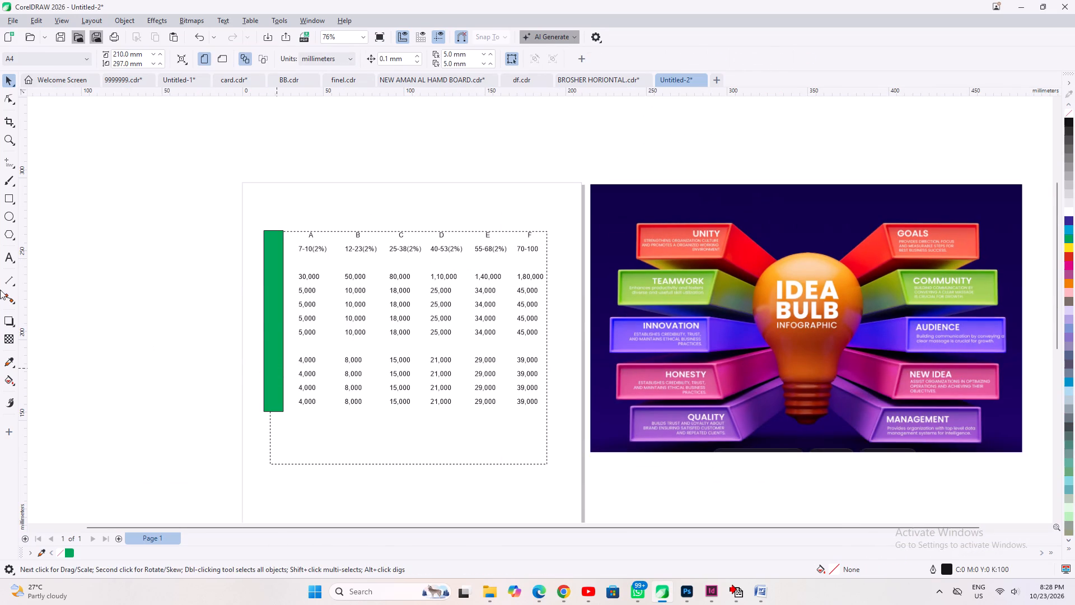
{"action": "left_click", "coordinate": [5, 356]}
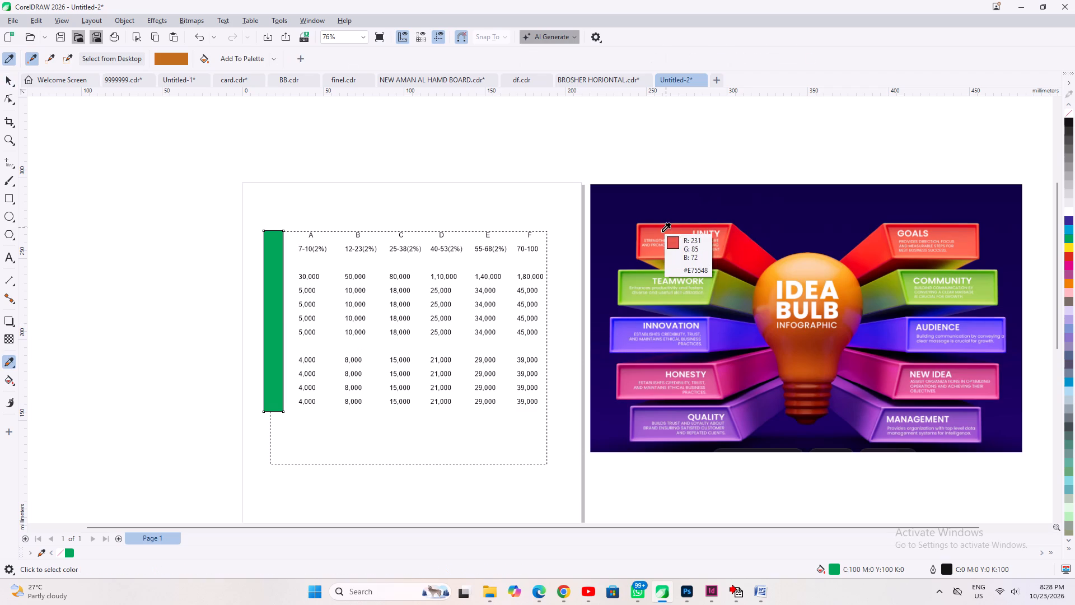
{"action": "left_click", "coordinate": [662, 231]}
{"action": "left_click", "coordinate": [275, 272]}
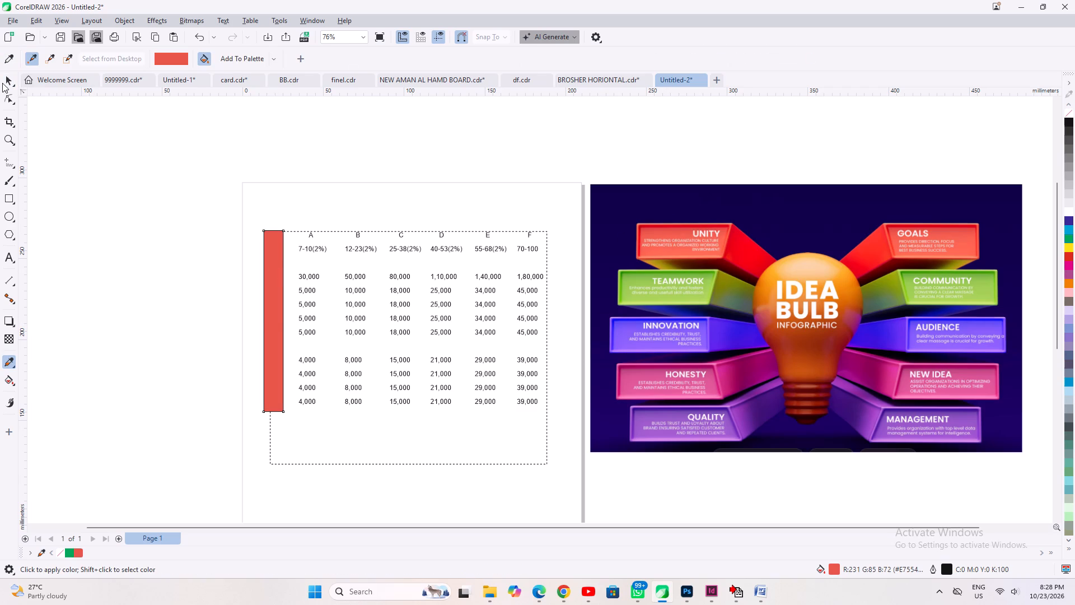
Widen the sr column rectangle to about 14.3 mm, extending its edge towards column A.
{"action": "left_click", "coordinate": [6, 83]}
{"action": "scroll", "coordinate": [296, 380], "scroll_direction": "up", "scroll_amount": 1}
{"action": "left_click_drag", "start_coordinate": [288, 310], "coordinate": [291, 314]}
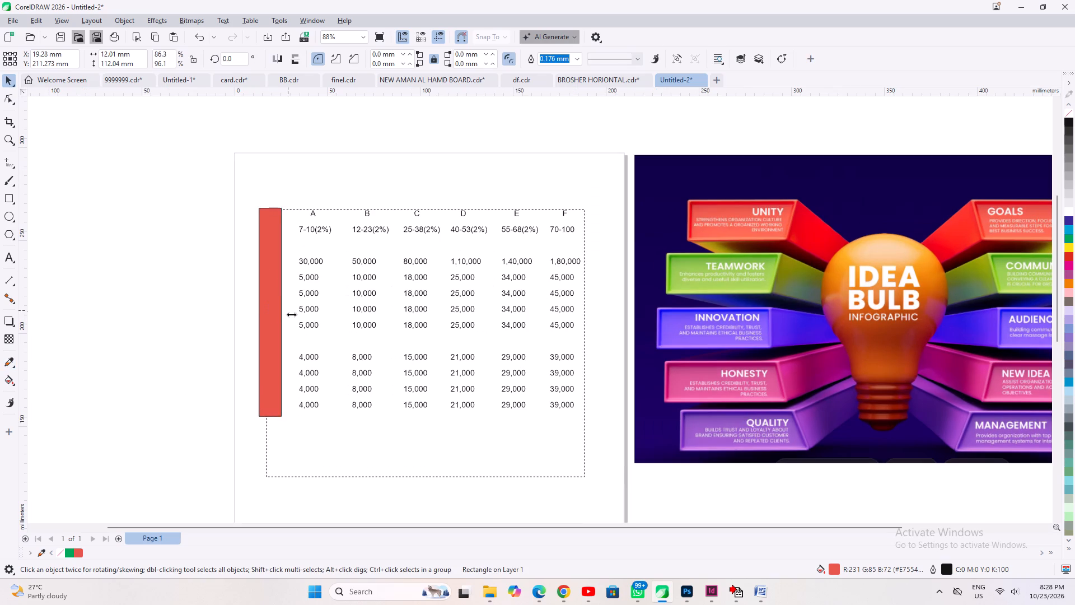
{"action": "left_click_drag", "start_coordinate": [291, 314], "coordinate": [292, 316]}
Mirror a copy of the sr rectangle over column A, about 30.5 mm wide, and fill it with the TEAMWORK green, R146 G198 B78.
{"action": "left_click_drag", "start_coordinate": [256, 312], "coordinate": [351, 331]}
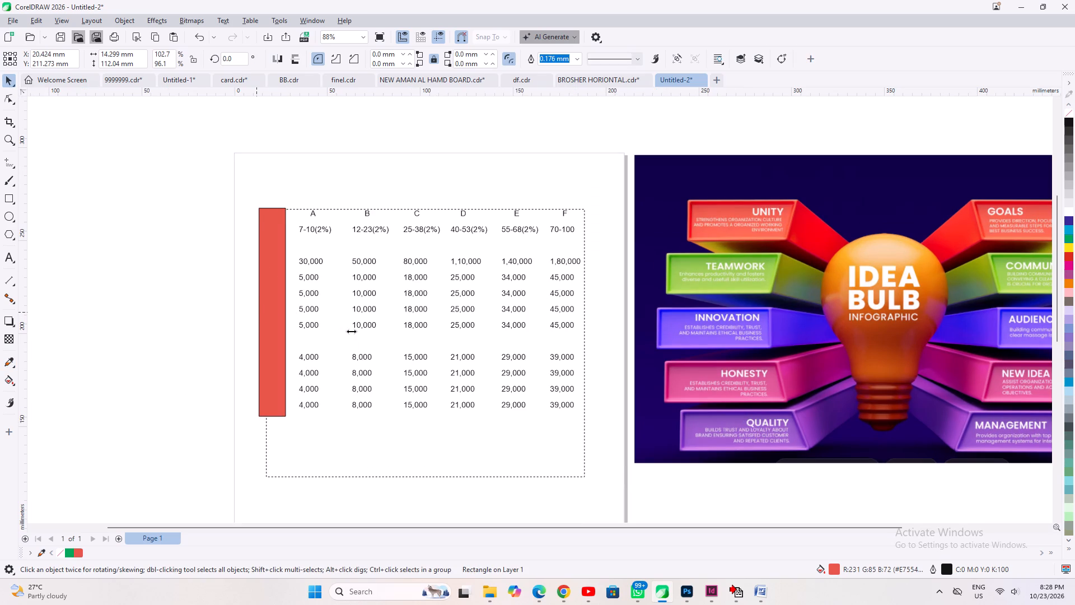
{"action": "left_click_drag", "start_coordinate": [351, 331], "coordinate": [339, 331]}
{"action": "right_click", "coordinate": [339, 331]}
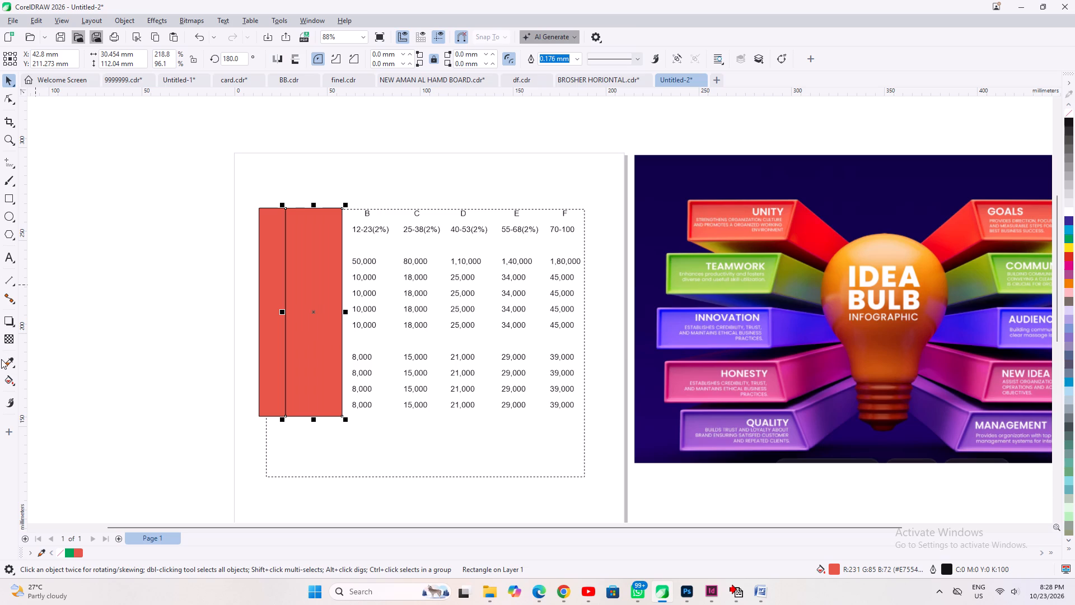
{"action": "left_click", "coordinate": [4, 363]}
{"action": "left_click", "coordinate": [690, 265]}
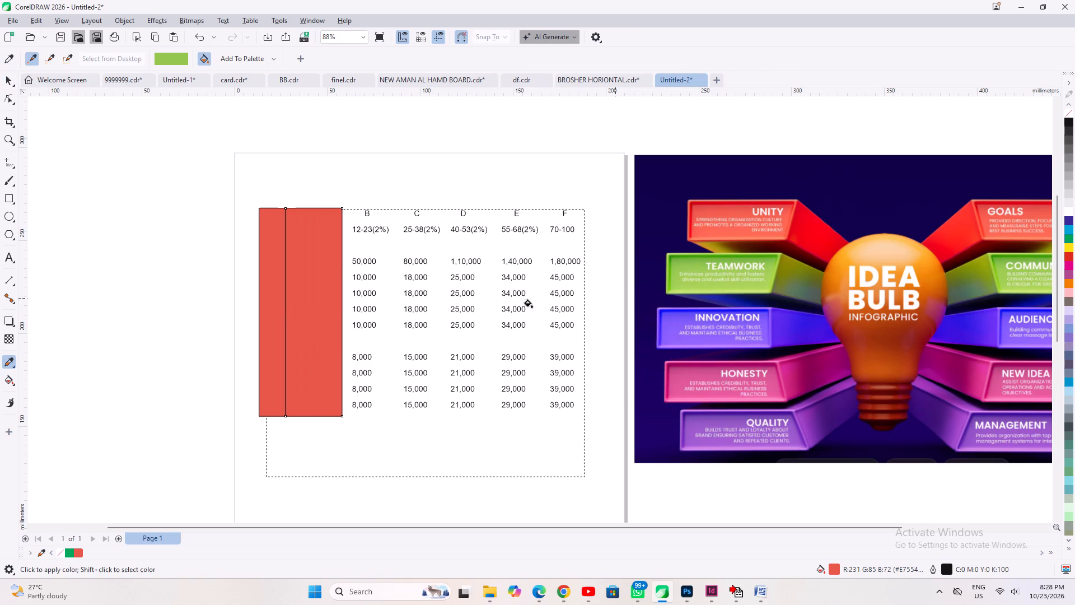
{"action": "left_click", "coordinate": [324, 253]}
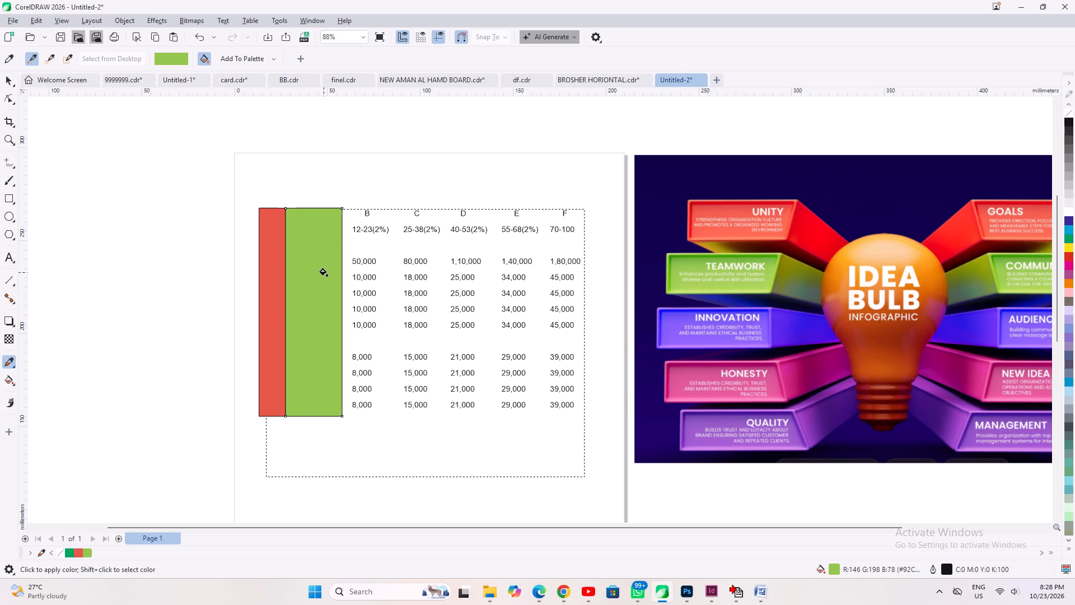
Mirror a copy of the column A rectangle over column B, about 28.9 mm wide, filled with the INNOVATION violet, R131 G94 B248.
{"action": "left_click", "coordinate": [12, 85]}
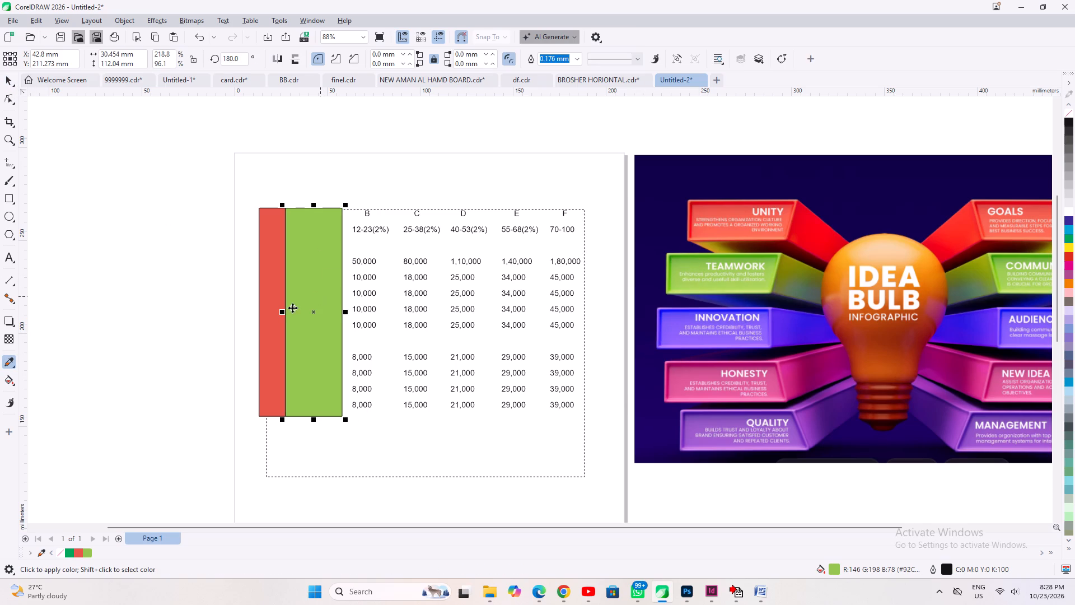
{"action": "left_click_drag", "start_coordinate": [281, 310], "coordinate": [392, 330]}
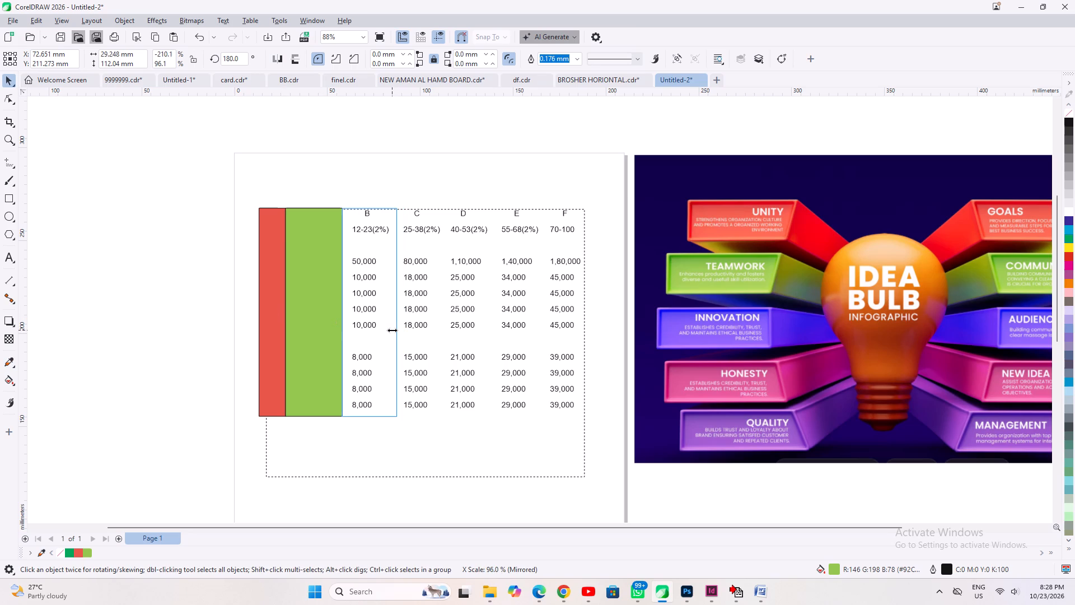
{"action": "left_click_drag", "start_coordinate": [392, 330], "coordinate": [391, 330]}
{"action": "right_click", "coordinate": [391, 330]}
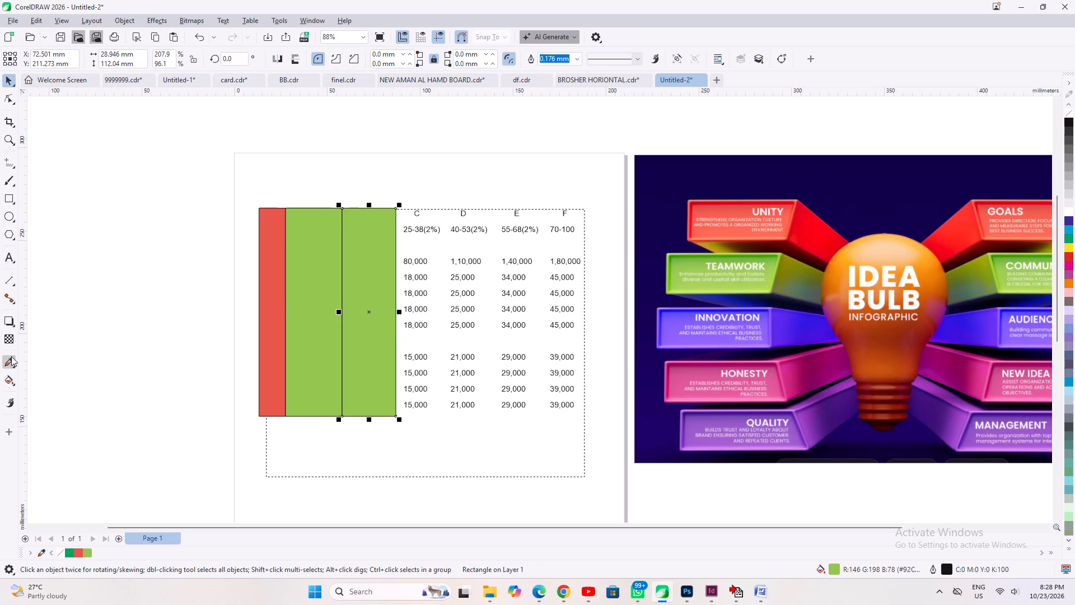
{"action": "left_click", "coordinate": [11, 359]}
{"action": "left_click", "coordinate": [672, 324]}
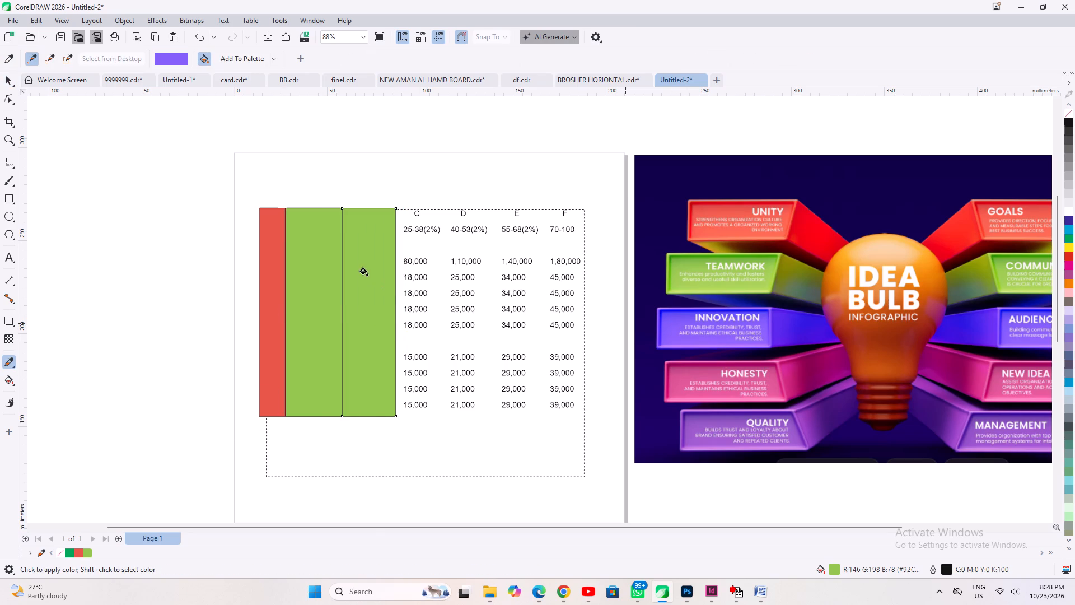
{"action": "double_click", "coordinate": [363, 269]}
Mirror a copy of the column B rectangle over column C, about 25.6 mm wide, filled with the HONESTY pink, R218 G84 B147.
{"action": "left_click", "coordinate": [11, 81]}
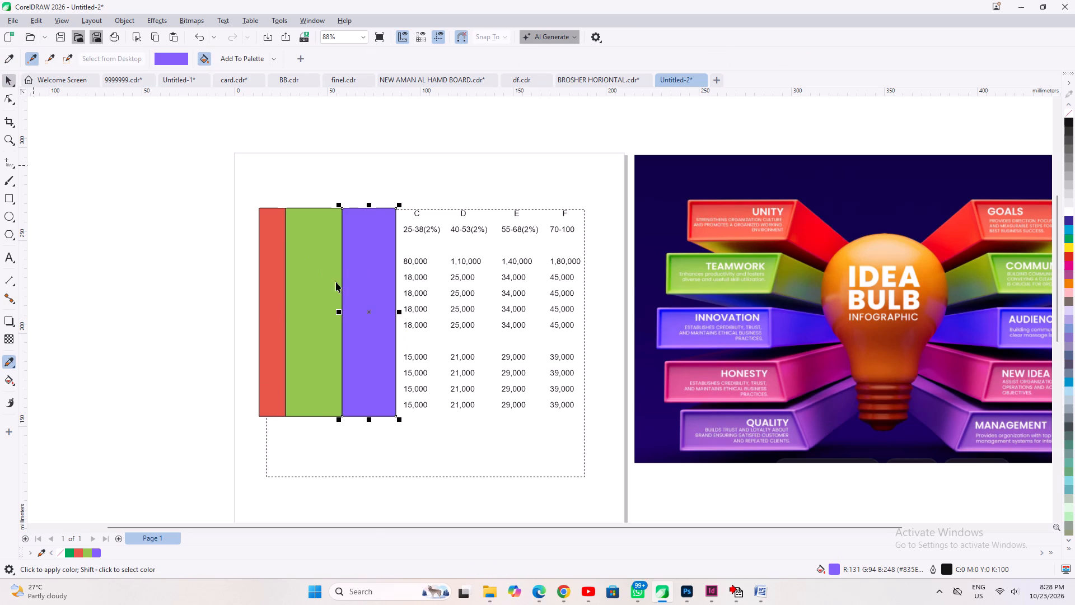
{"action": "left_click_drag", "start_coordinate": [338, 311], "coordinate": [442, 327]}
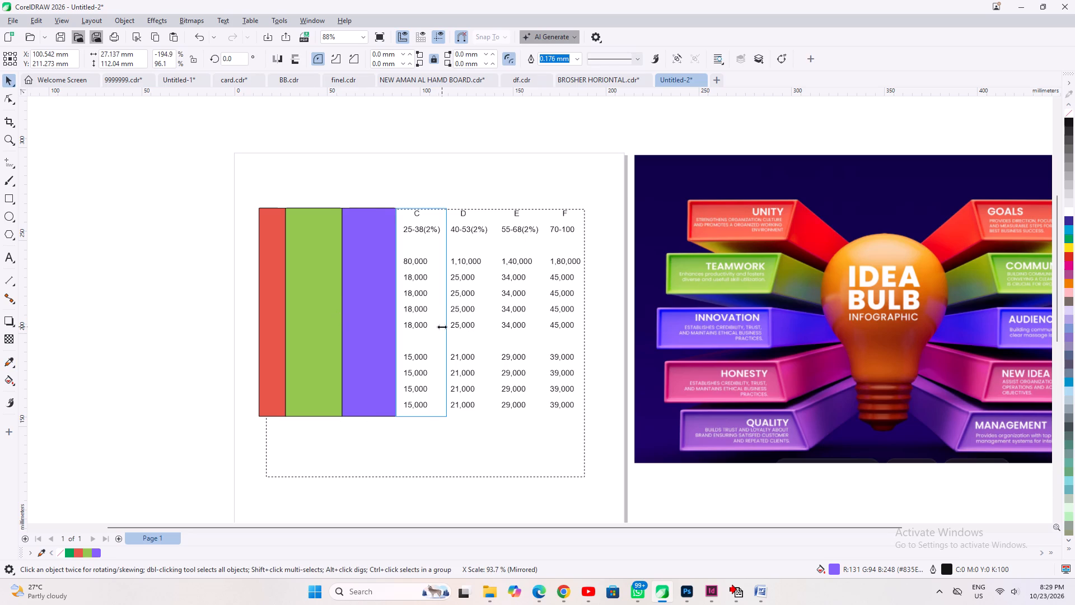
{"action": "left_click_drag", "start_coordinate": [442, 327], "coordinate": [439, 327]}
{"action": "right_click", "coordinate": [439, 327]}
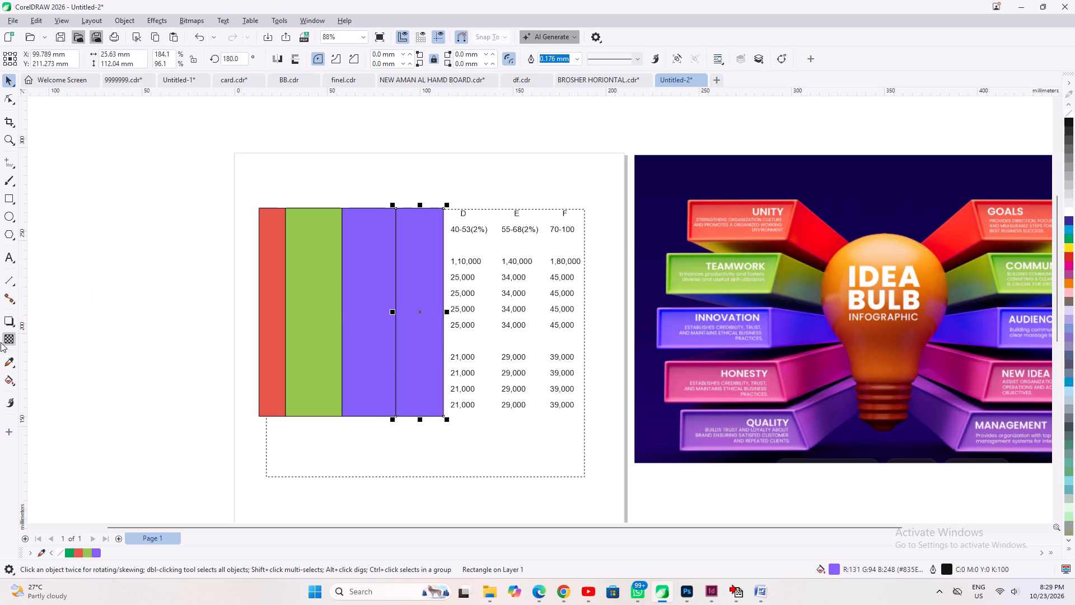
{"action": "left_click", "coordinate": [6, 357]}
{"action": "left_click", "coordinate": [677, 379]}
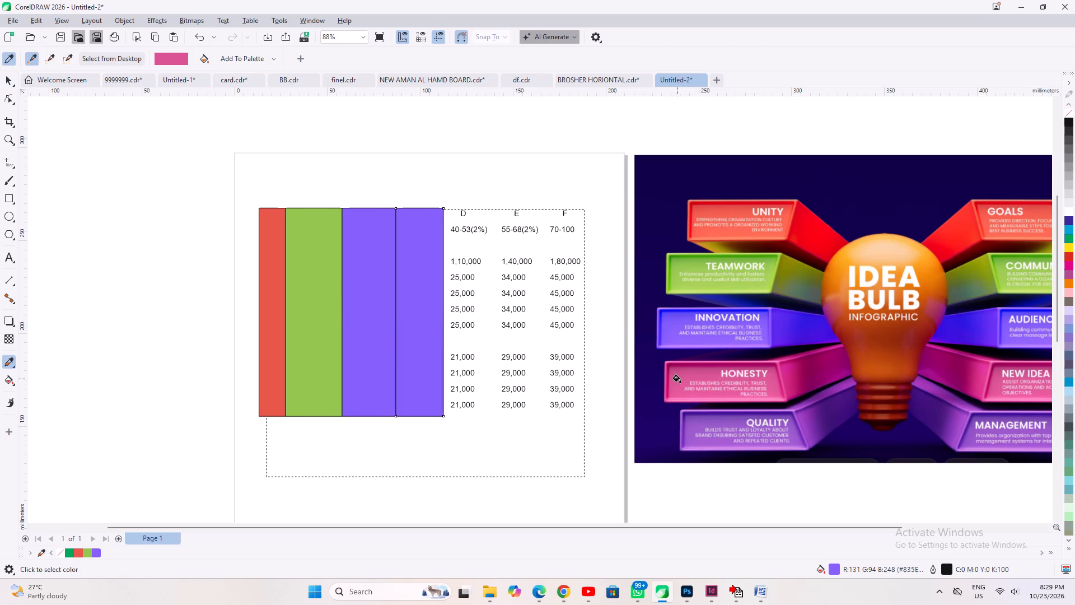
{"action": "left_click", "coordinate": [421, 326]}
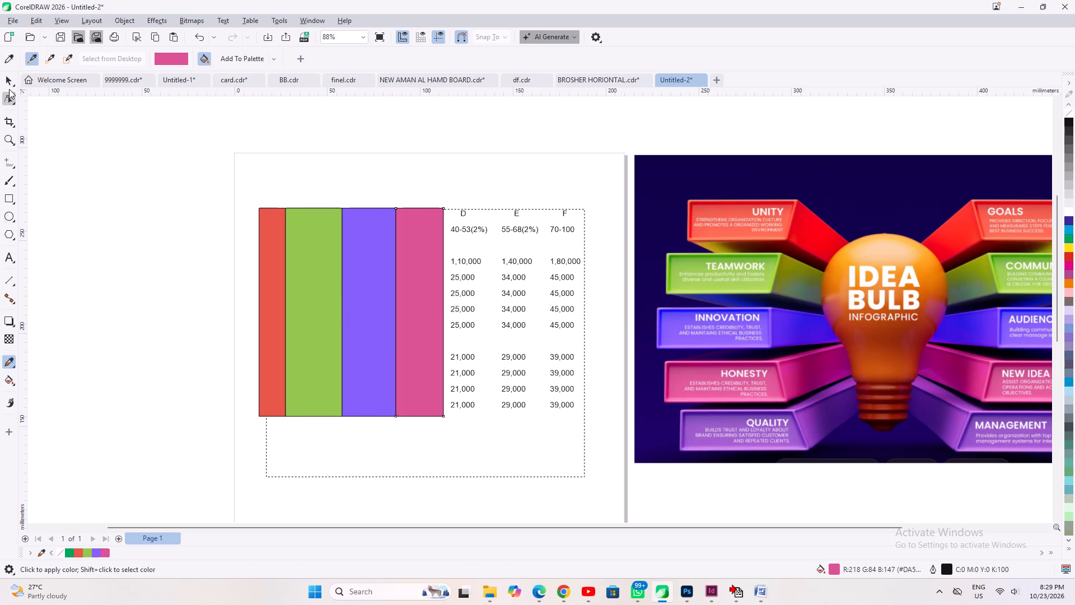
Mirror a copy of the column C rectangle over column D, about 26.8 mm wide, filled with the QUALITY purple, R148 G89 B199.
{"action": "left_click", "coordinate": [7, 82]}
{"action": "left_click_drag", "start_coordinate": [391, 312], "coordinate": [439, 312]}
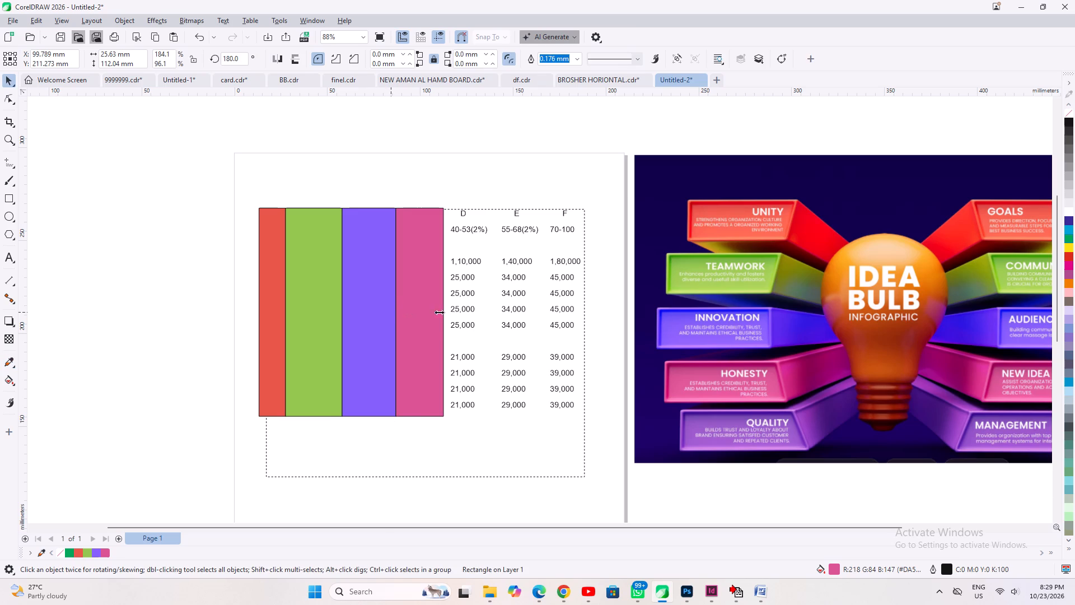
{"action": "left_click_drag", "start_coordinate": [439, 312], "coordinate": [488, 324]}
{"action": "right_click", "coordinate": [488, 324]}
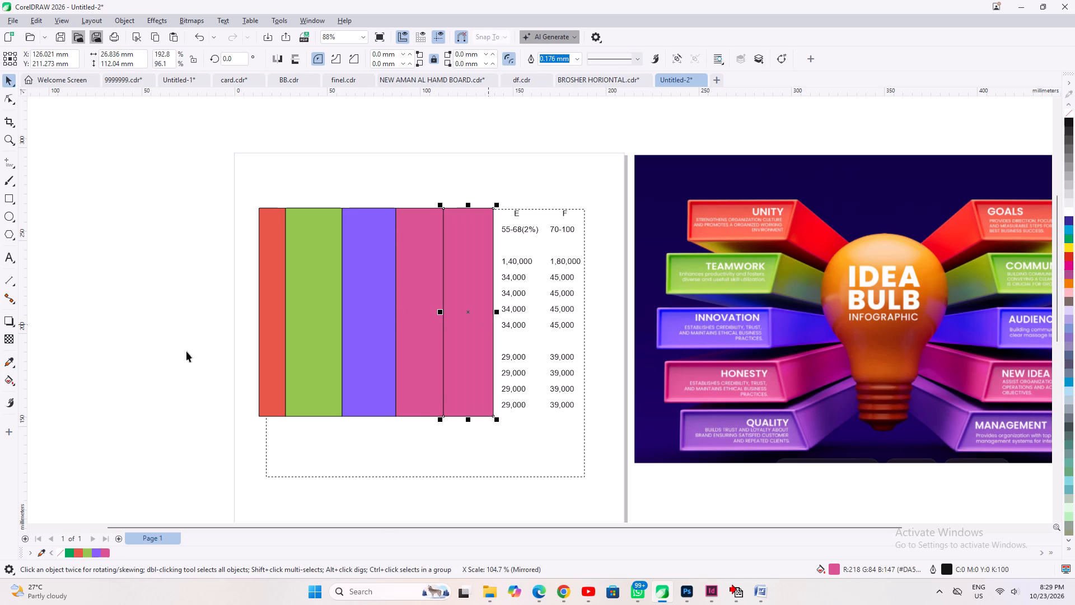
{"action": "left_click", "coordinate": [11, 359]}
{"action": "left_click", "coordinate": [697, 424]}
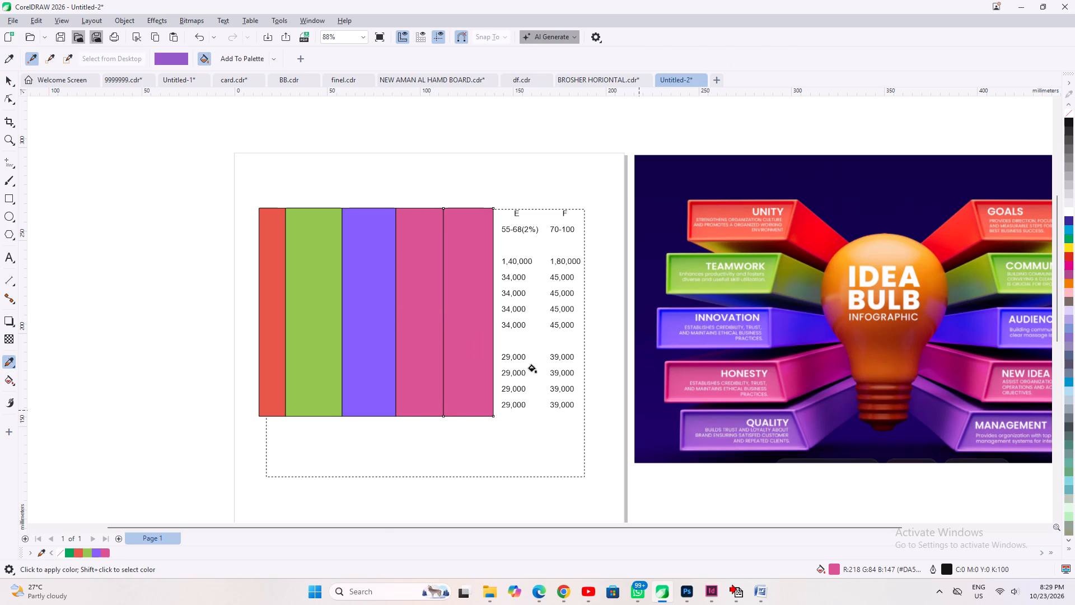
{"action": "left_click", "coordinate": [460, 325]}
Mirror a copy of the column D rectangle over column E, about 25.6 mm wide, and fill it with column A's green, R146 G198 B78.
{"action": "left_click", "coordinate": [1, 77]}
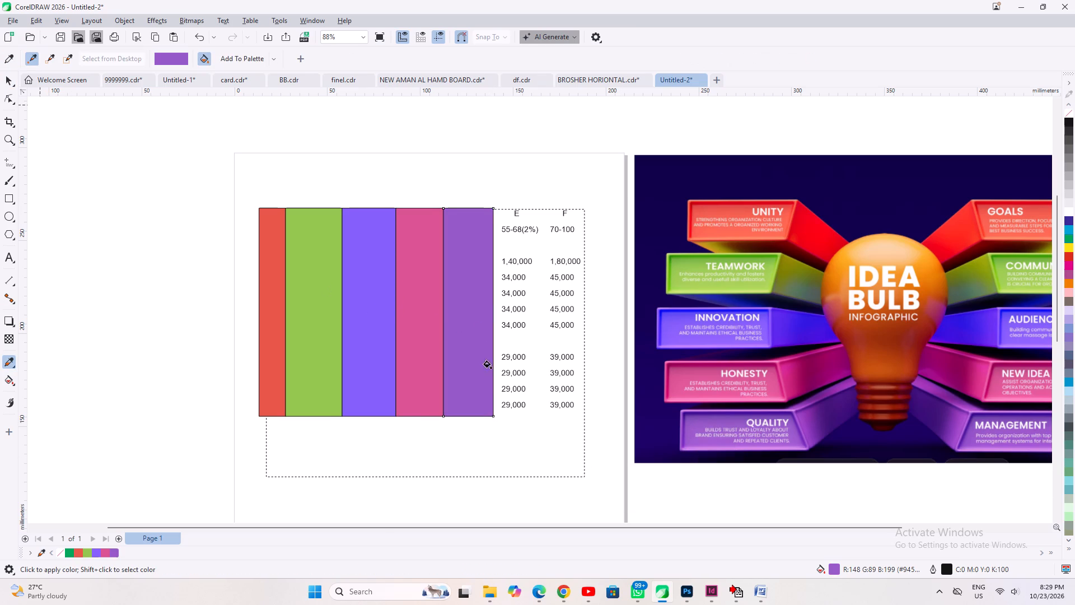
{"action": "left_click", "coordinate": [6, 80]}
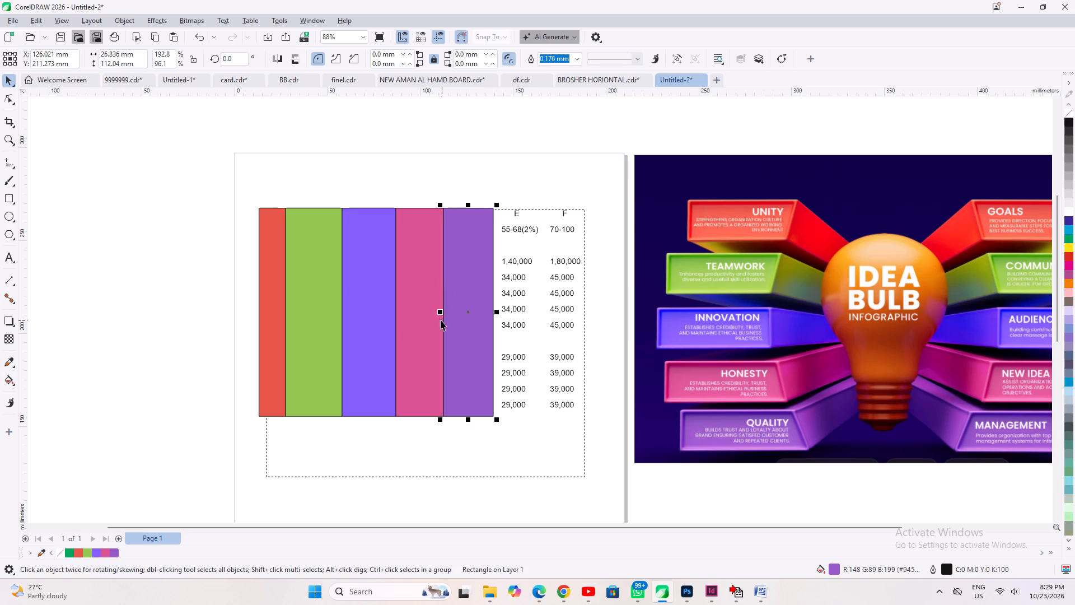
{"action": "left_click_drag", "start_coordinate": [441, 311], "coordinate": [538, 326]}
{"action": "right_click", "coordinate": [538, 326]}
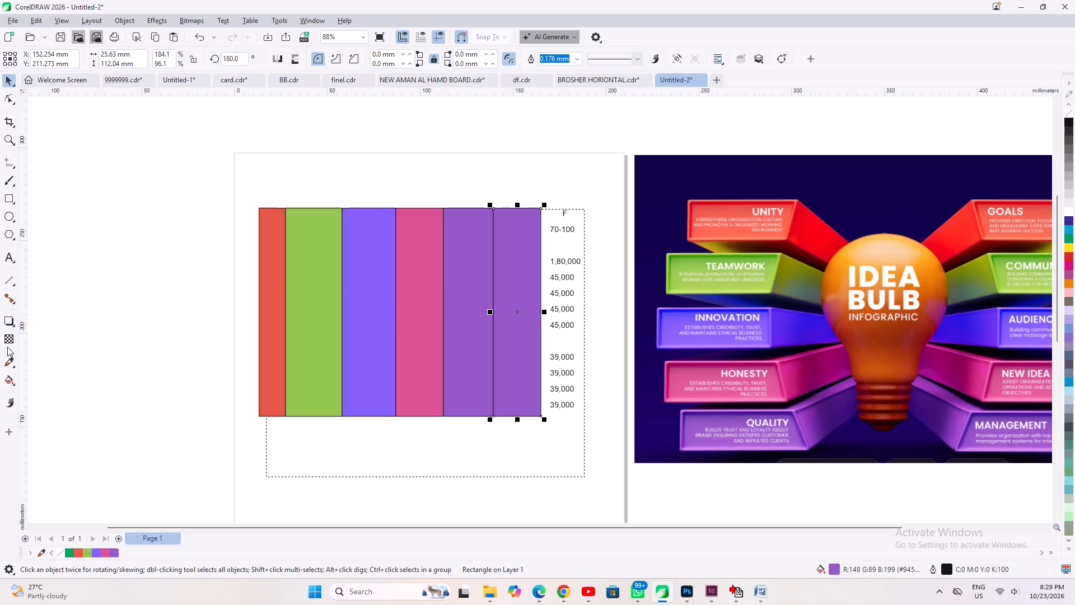
{"action": "left_click", "coordinate": [7, 358]}
{"action": "left_click", "coordinate": [320, 336]}
{"action": "left_click", "coordinate": [508, 324]}
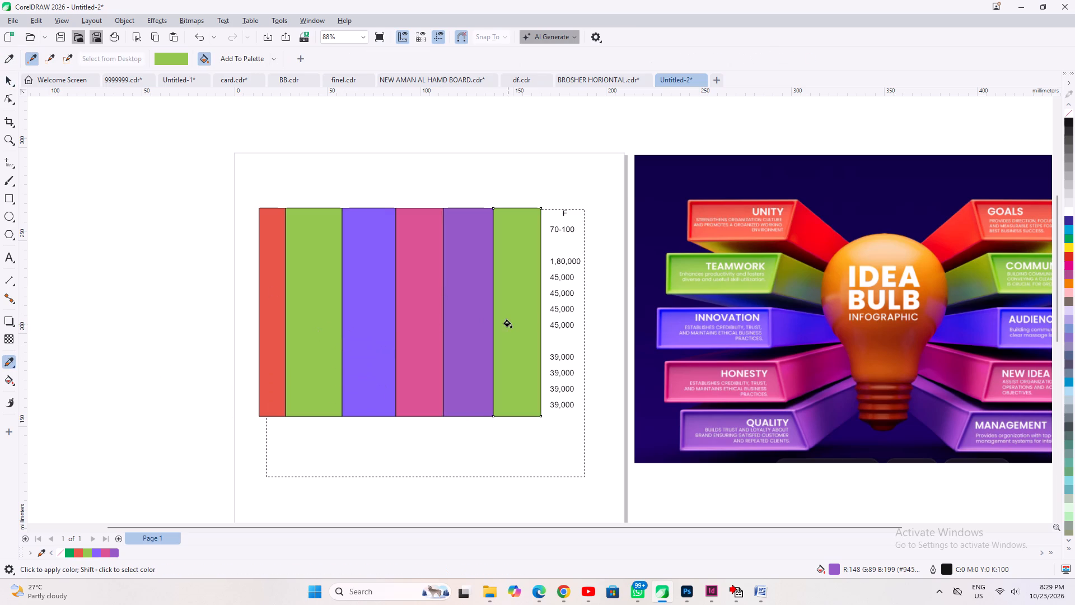
Mirror a copy of the column E rectangle over column F, about 23.6 mm wide, filled with the sr column's red, R231 G85 B72.
{"action": "scroll", "coordinate": [4, 213], "scroll_direction": "down", "scroll_amount": 1}
{"action": "scroll", "coordinate": [107, 290], "scroll_direction": "down", "scroll_amount": 1}
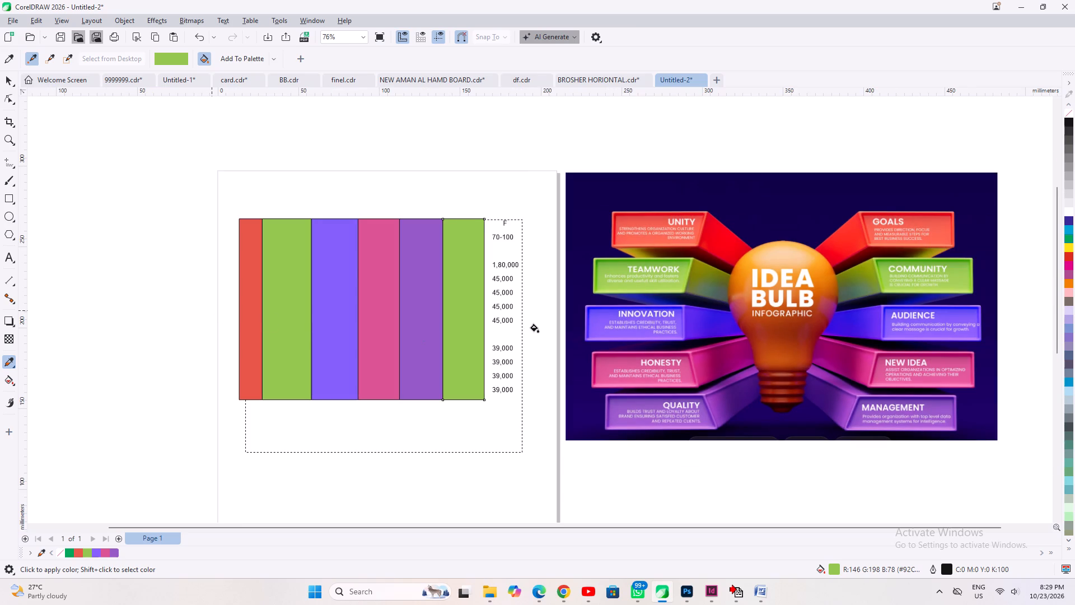
{"action": "left_click", "coordinate": [12, 81]}
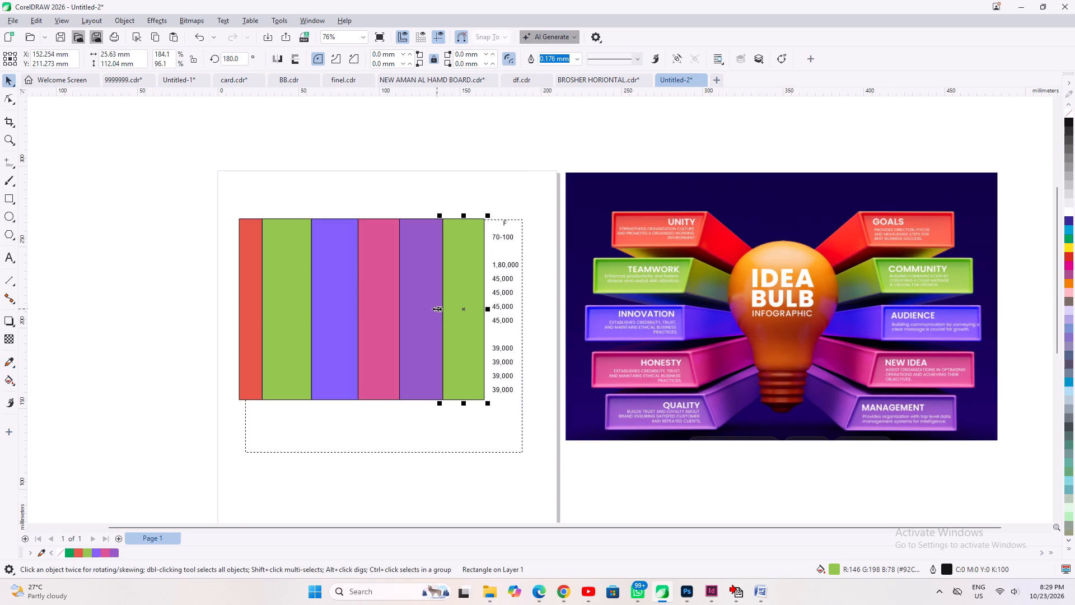
{"action": "left_click_drag", "start_coordinate": [437, 309], "coordinate": [516, 330]}
{"action": "right_click", "coordinate": [516, 330]}
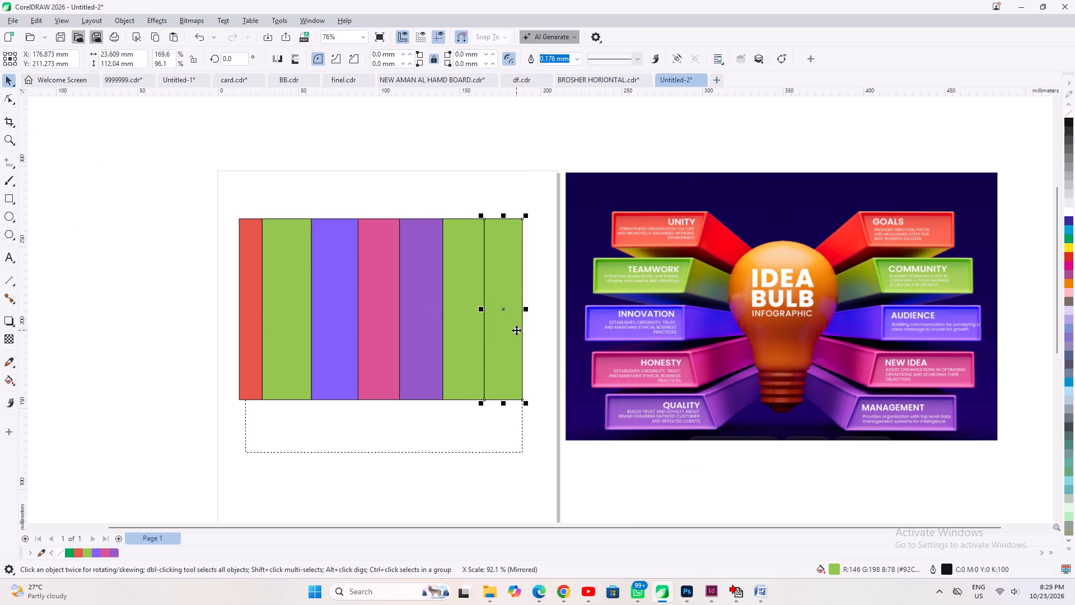
{"action": "left_click", "coordinate": [12, 362]}
{"action": "left_click", "coordinate": [254, 289]}
{"action": "left_click", "coordinate": [499, 257]}
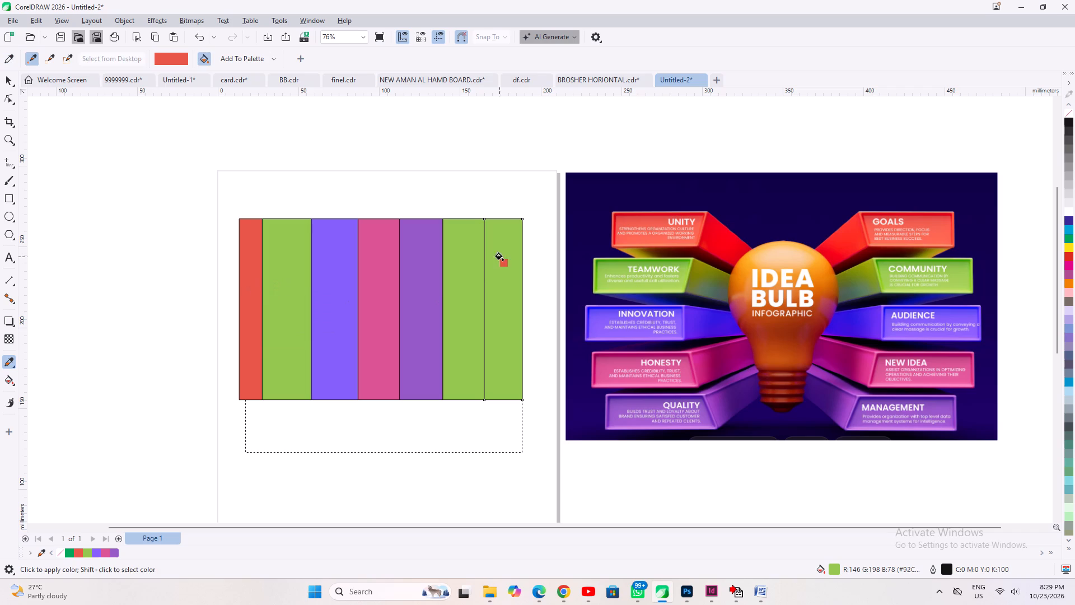
Select all seven coloured column rectangles, sr through F, and send them behind the table text.
{"action": "left_click", "coordinate": [6, 81]}
{"action": "left_click", "coordinate": [116, 283]}
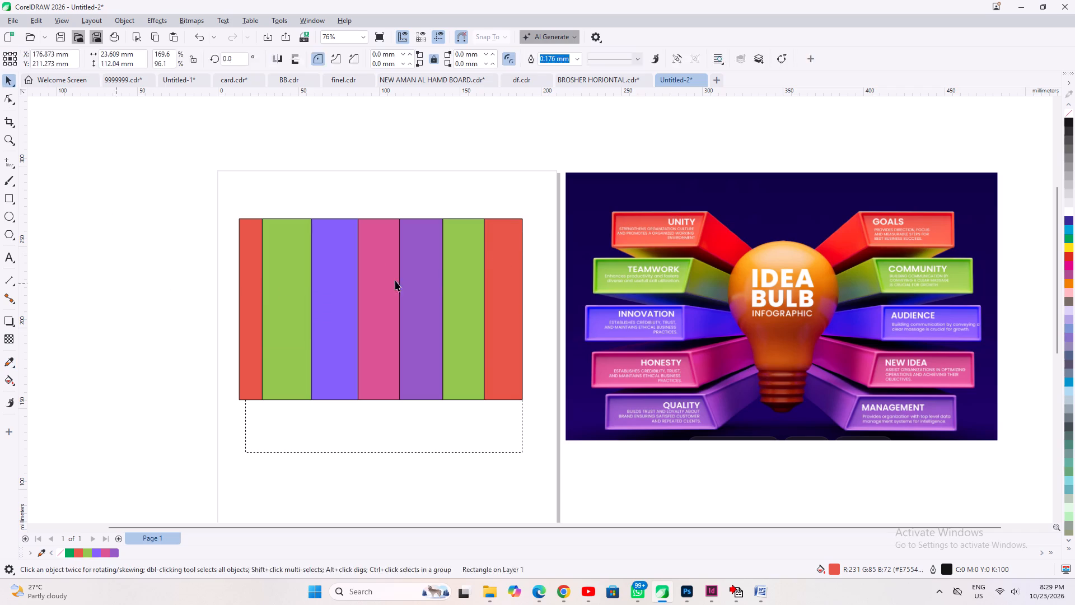
{"action": "left_click", "coordinate": [508, 248]}
{"action": "left_click", "coordinate": [465, 239], "text": "shift"}
{"action": "left_click", "coordinate": [420, 239], "text": "shift"}
{"action": "left_click", "coordinate": [380, 239], "text": "shift"}
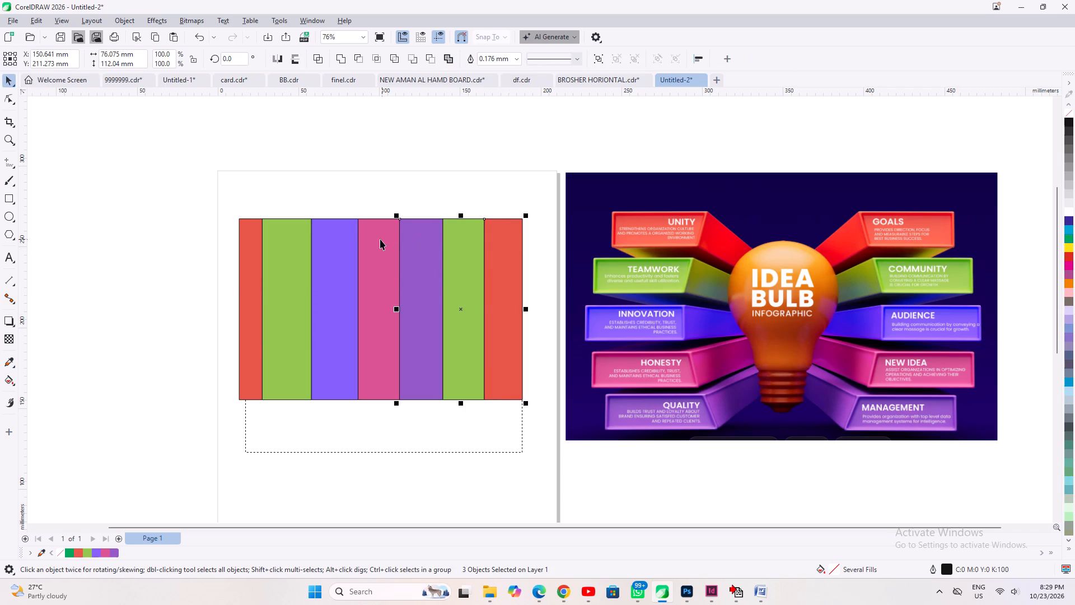
{"action": "left_click", "coordinate": [340, 240], "text": "shift"}
{"action": "left_click", "coordinate": [289, 238], "text": "shift"}
{"action": "left_click", "coordinate": [258, 238], "text": "shift"}
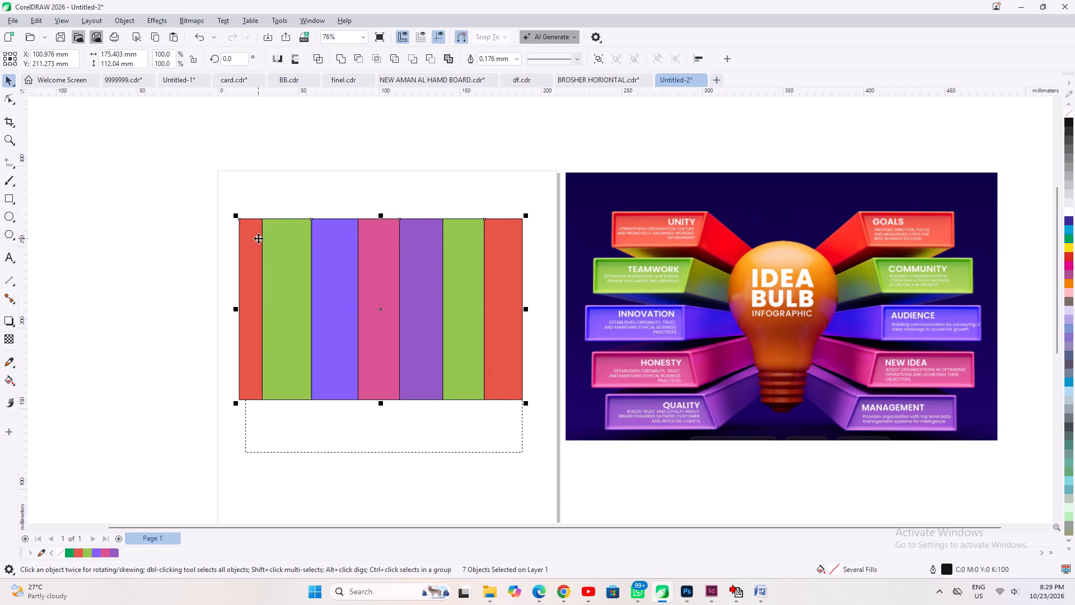
{"action": "key", "text": "shift+Page_Down"}
Shorten the seven column rectangles together from their bottom edge to about 111.3 mm high.
{"action": "scroll", "coordinate": [404, 353], "scroll_direction": "up", "scroll_amount": 4}
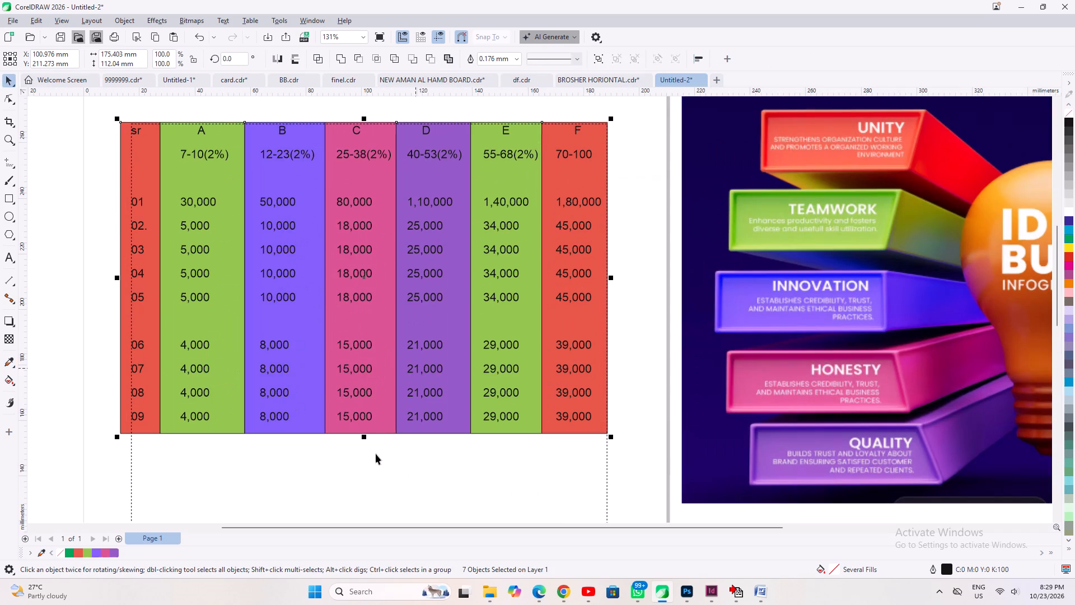
{"action": "left_click", "coordinate": [363, 436]}
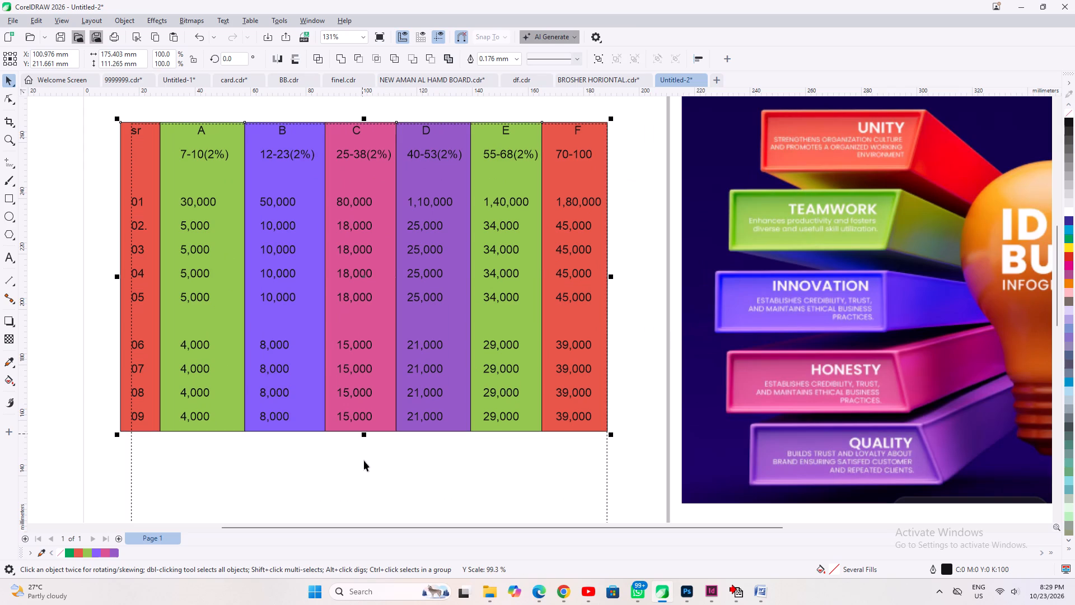
{"action": "left_click", "coordinate": [96, 411]}
Shorten the table's paragraph text frame from its bottom edge to about 107.9 mm high.
{"action": "scroll", "coordinate": [155, 373], "scroll_direction": "down", "scroll_amount": 3}
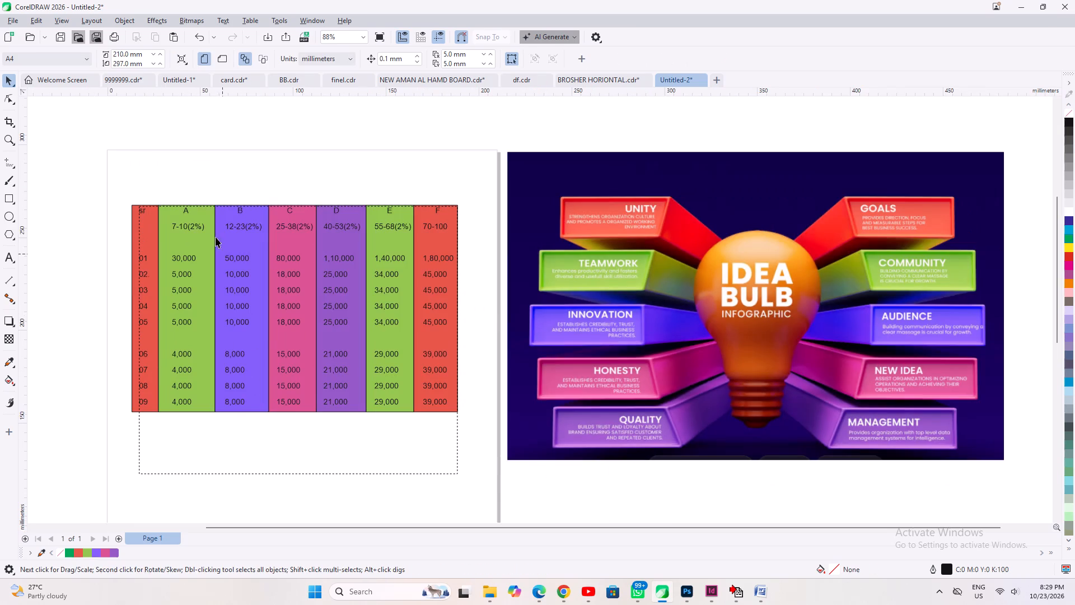
{"action": "scroll", "coordinate": [207, 211], "scroll_direction": "up", "scroll_amount": 2}
{"action": "scroll", "coordinate": [179, 171], "scroll_direction": "up", "scroll_amount": 3}
{"action": "scroll", "coordinate": [176, 179], "scroll_direction": "down", "scroll_amount": 3}
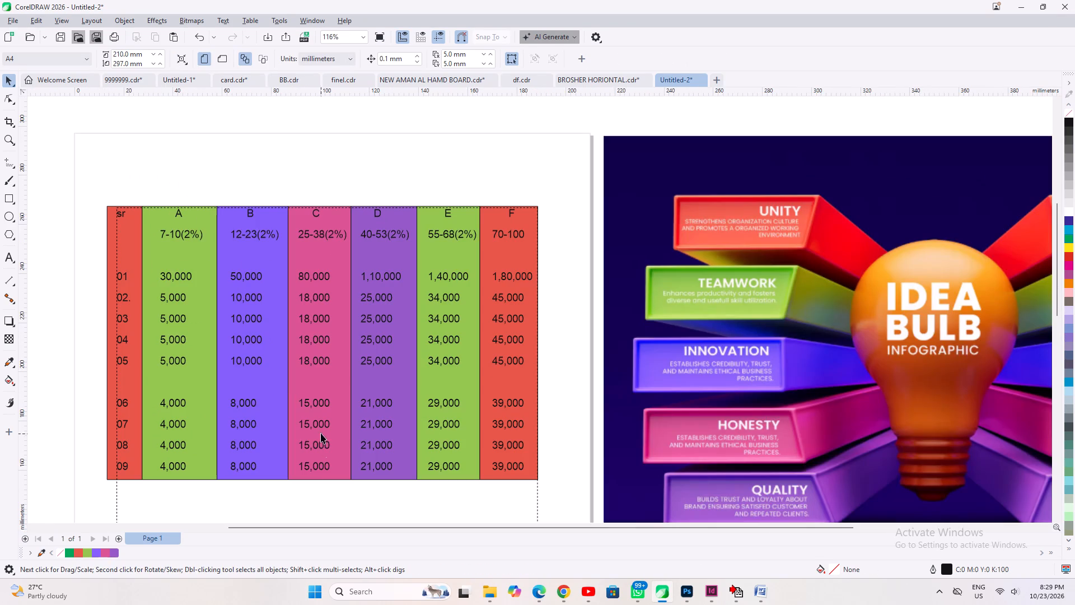
{"action": "left_click", "coordinate": [125, 239]}
{"action": "left_click", "coordinate": [311, 445]}
{"action": "left_click", "coordinate": [251, 153]}
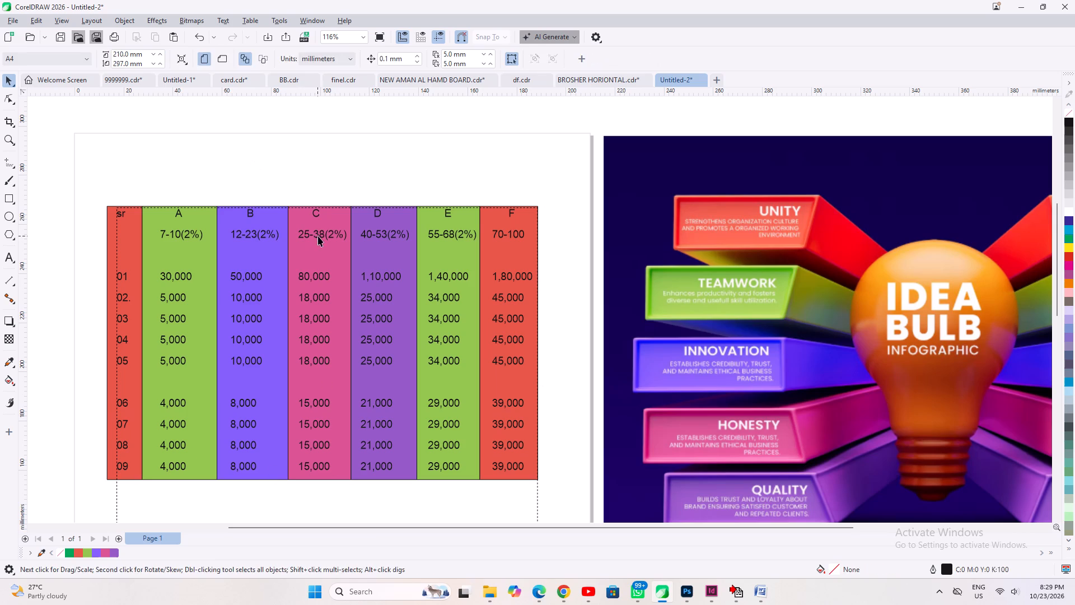
{"action": "left_click", "coordinate": [319, 235]}
{"action": "scroll", "coordinate": [322, 386], "scroll_direction": "down", "scroll_amount": 3}
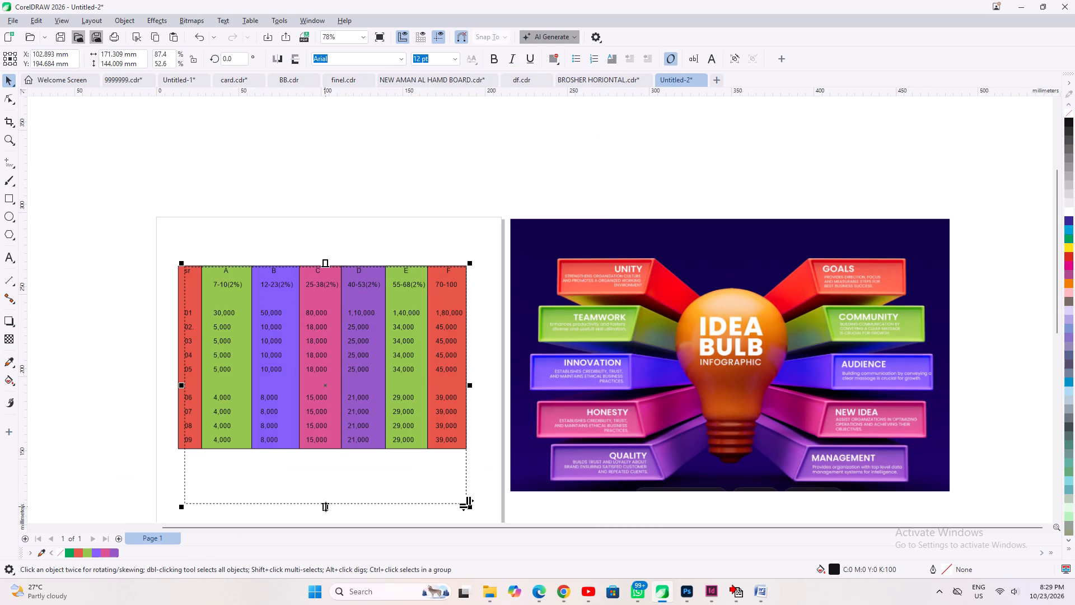
{"action": "left_click_drag", "start_coordinate": [325, 506], "coordinate": [323, 447]}
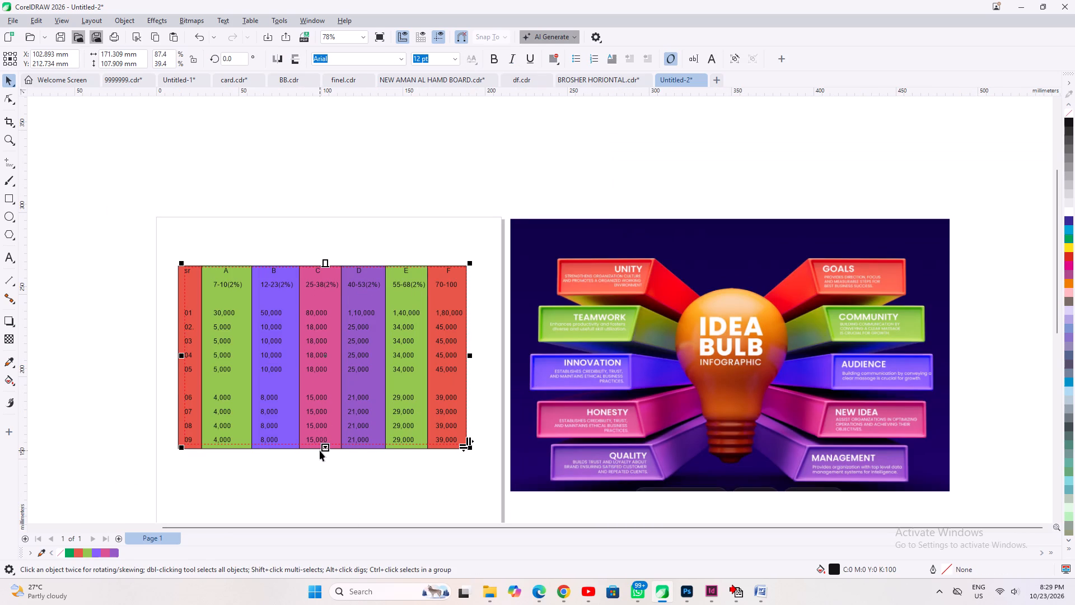
{"action": "left_click", "coordinate": [402, 462]}
Select all seven column rectangles and make a vertically scaled copy about 6.6 mm high over the sr to F heading row.
{"action": "left_click", "coordinate": [438, 449]}
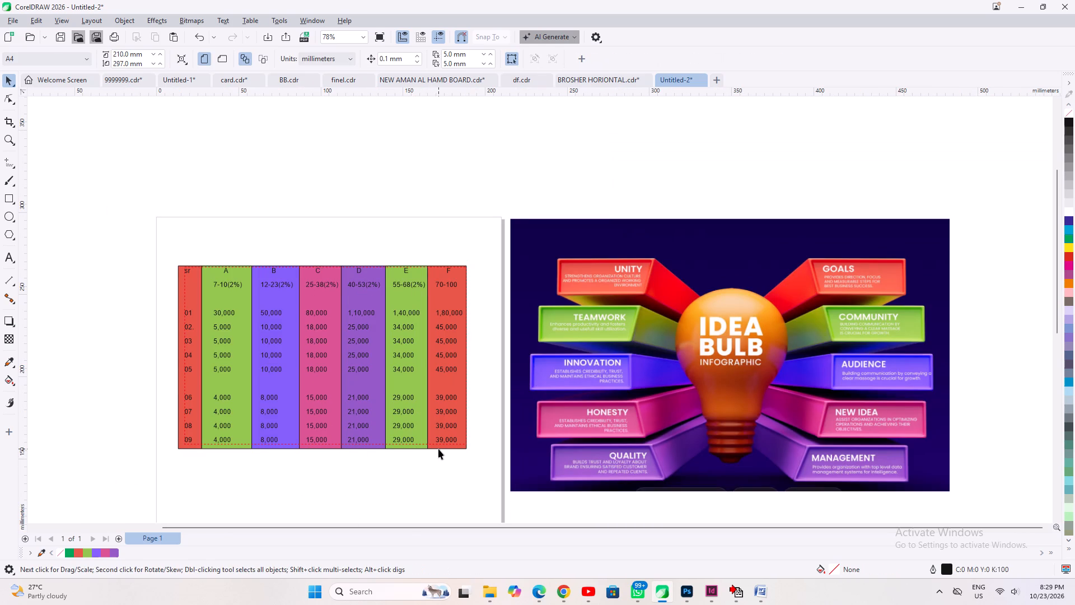
{"action": "left_click", "coordinate": [401, 448], "text": "shift"}
{"action": "left_click", "coordinate": [366, 448], "text": "shift"}
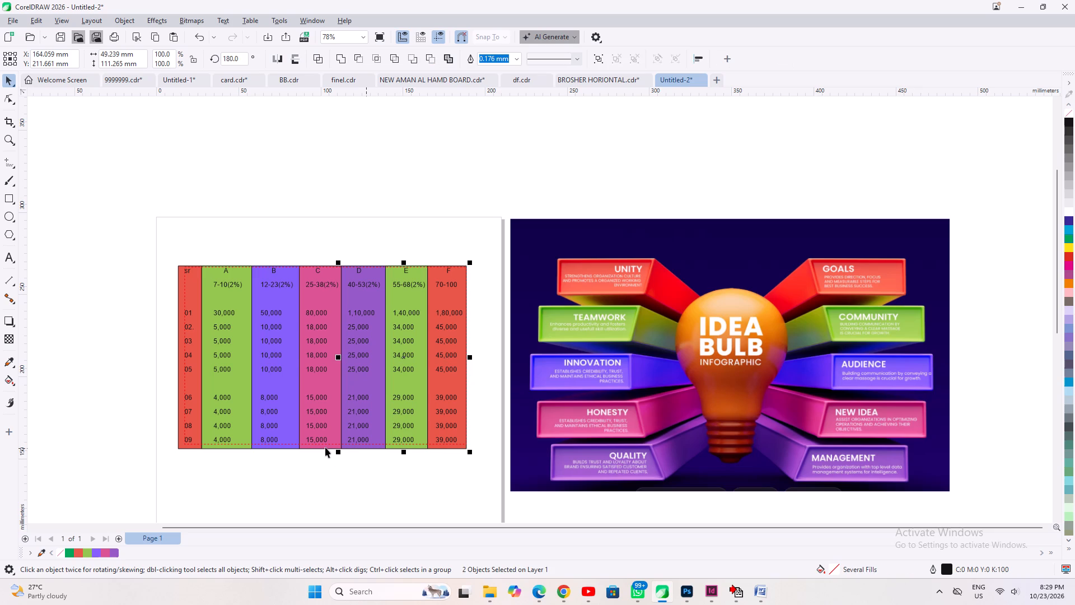
{"action": "left_click", "coordinate": [323, 447], "text": "shift"}
{"action": "left_click", "coordinate": [277, 449], "text": "shift"}
{"action": "left_click", "coordinate": [236, 449], "text": "shift"}
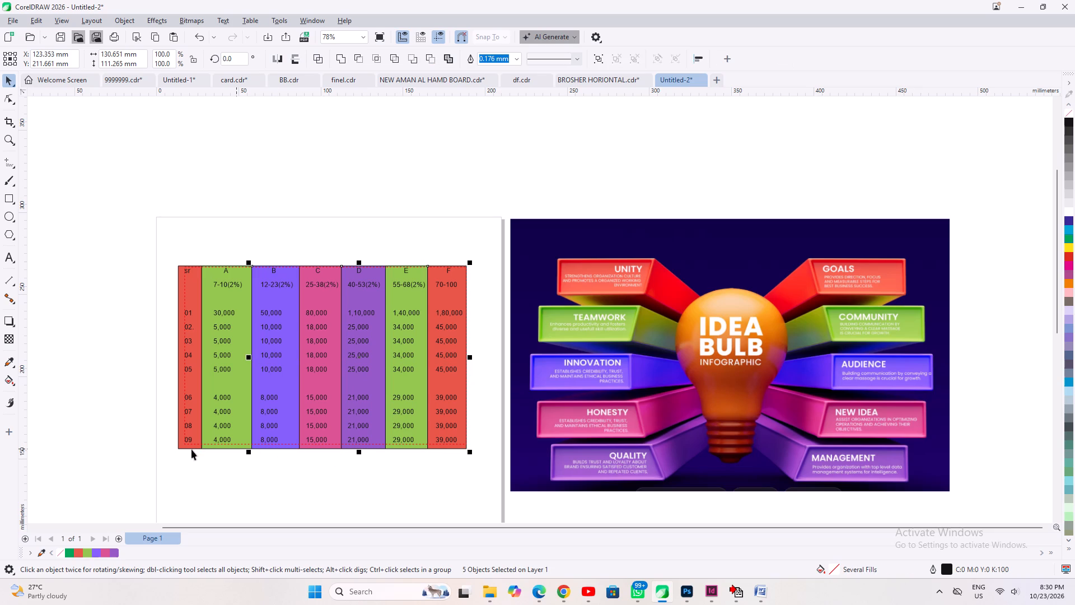
{"action": "left_click", "coordinate": [189, 449], "text": "shift"}
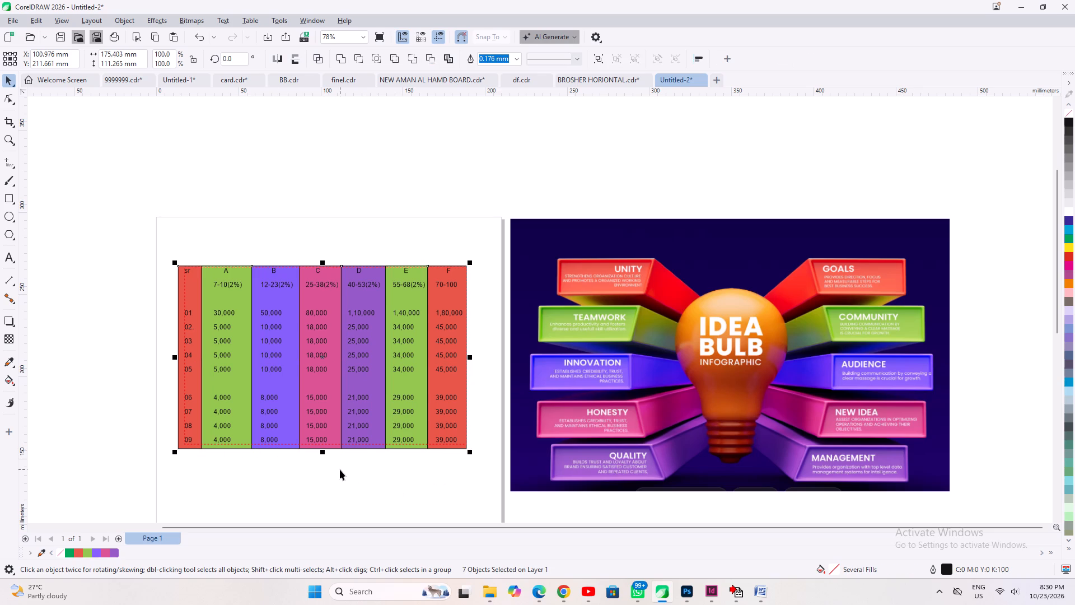
{"action": "left_click_drag", "start_coordinate": [324, 454], "coordinate": [317, 278]}
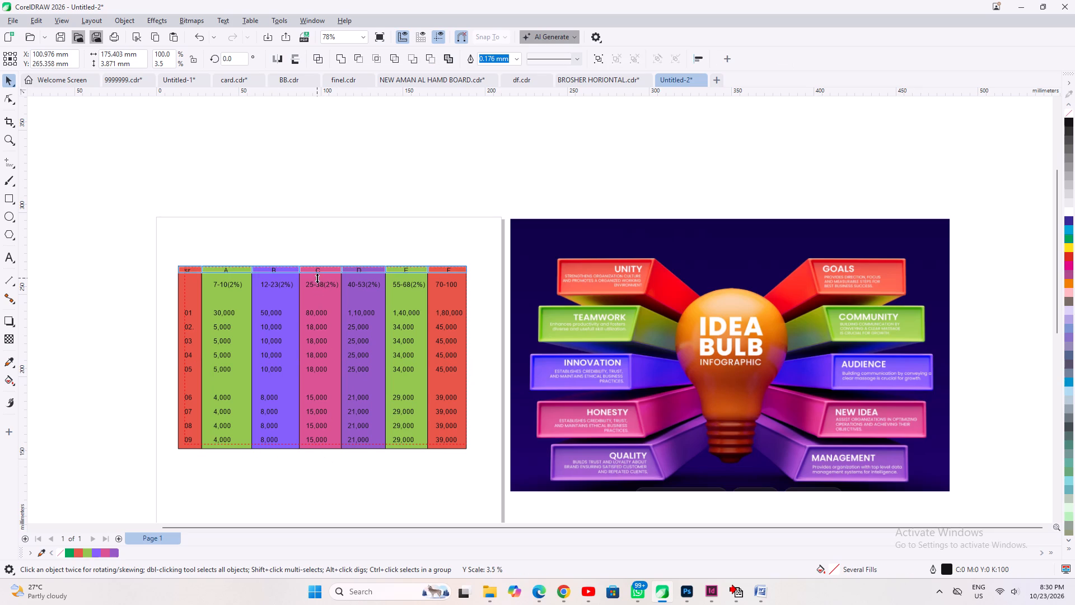
{"action": "left_click_drag", "start_coordinate": [317, 278], "coordinate": [317, 282]}
{"action": "right_click", "coordinate": [317, 282]}
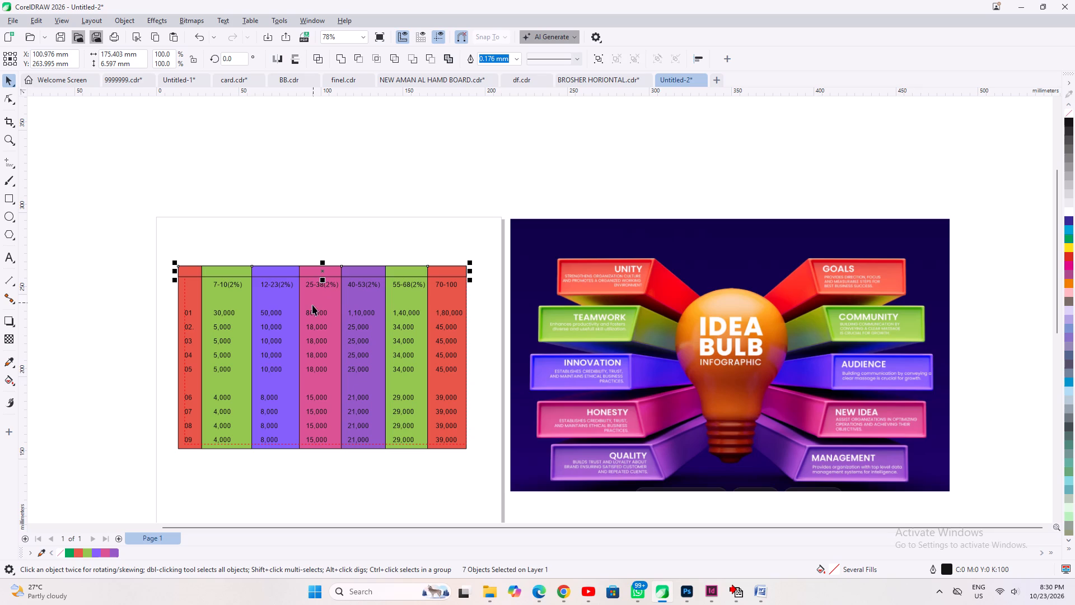
Sample the bulb's peach highlight, R249 G209 B163, and fill all seven heading cells with it.
{"action": "scroll", "coordinate": [212, 295], "scroll_direction": "up", "scroll_amount": 3}
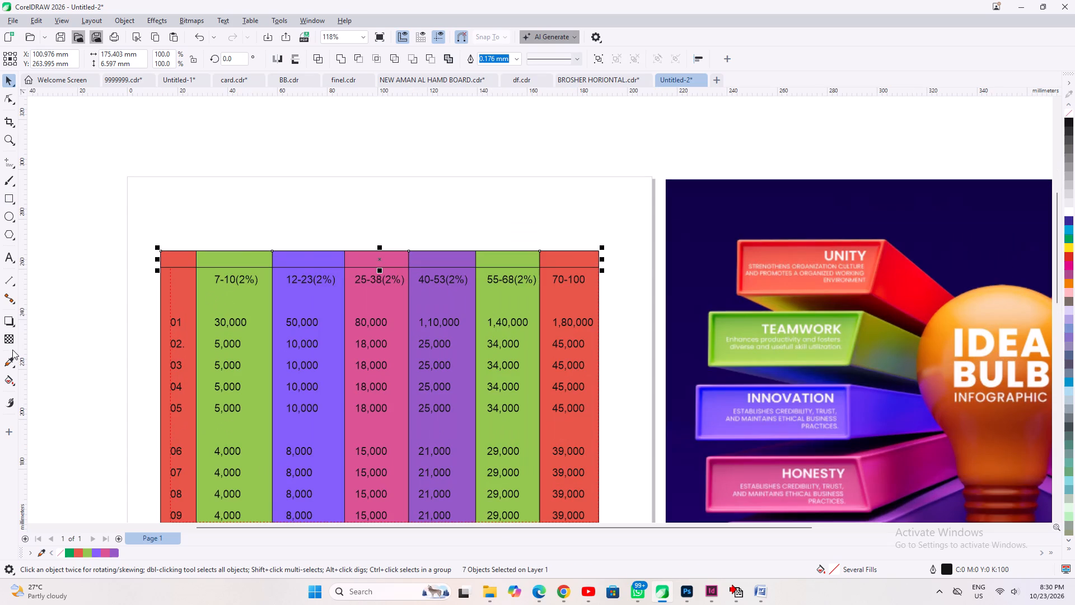
{"action": "left_click", "coordinate": [11, 359]}
{"action": "left_click", "coordinate": [994, 308]}
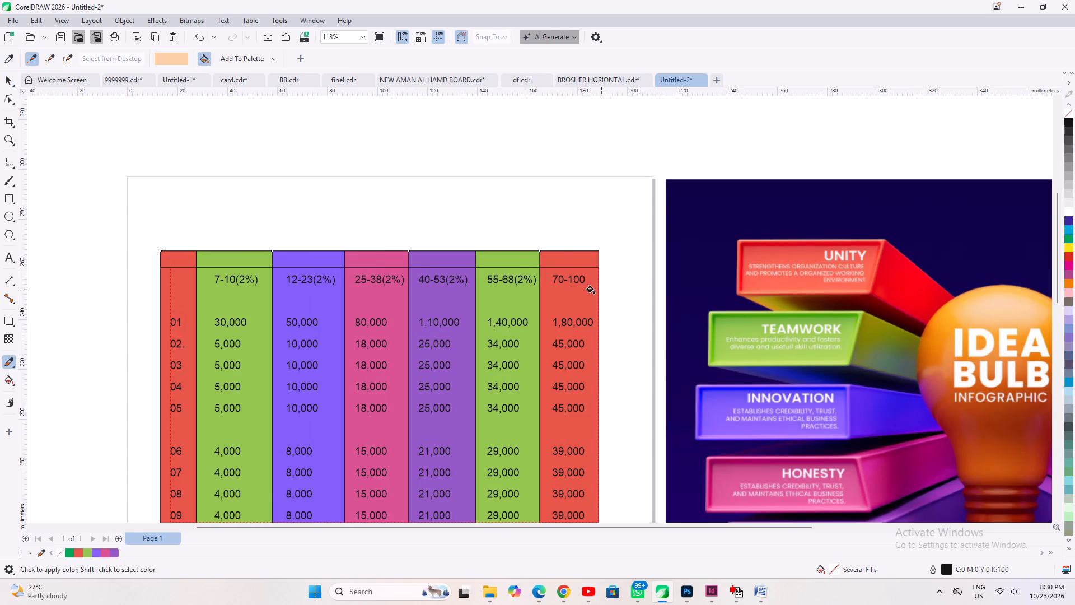
{"action": "left_click", "coordinate": [564, 254]}
{"action": "left_click", "coordinate": [507, 254]}
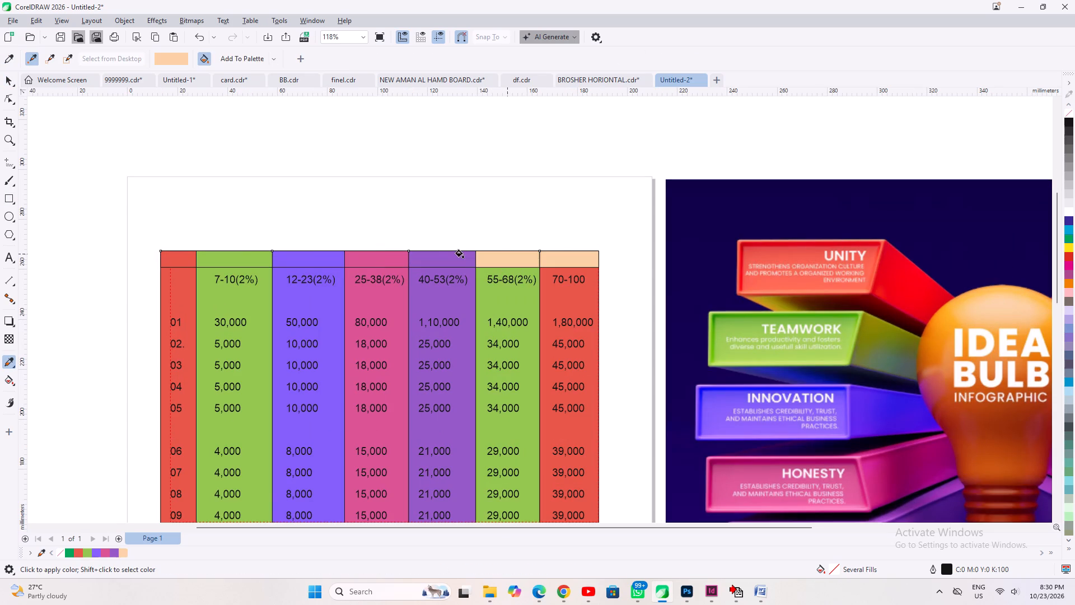
{"action": "left_click", "coordinate": [460, 254]}
{"action": "left_click", "coordinate": [383, 254]}
{"action": "left_click", "coordinate": [307, 257]}
{"action": "left_click", "coordinate": [250, 259]}
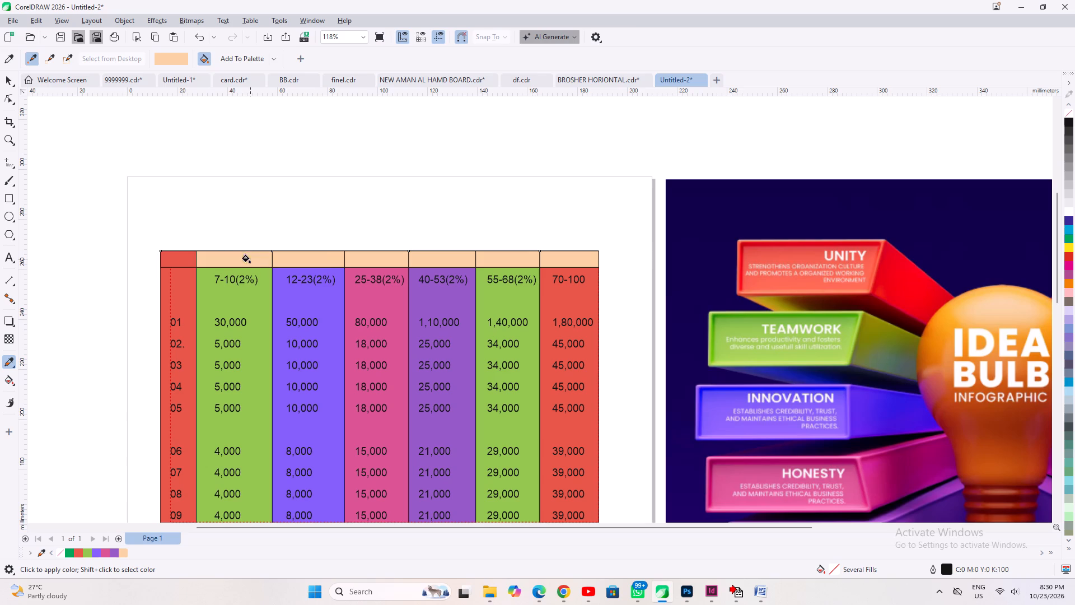
{"action": "left_click", "coordinate": [167, 257]}
{"action": "left_click", "coordinate": [6, 80]}
{"action": "left_click", "coordinate": [77, 208]}
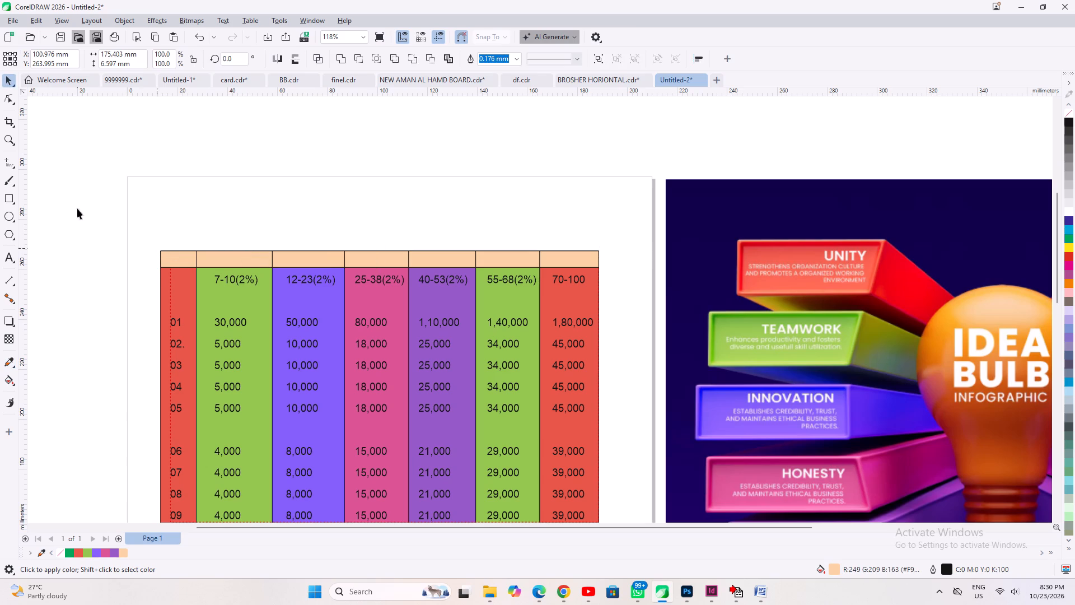
Bring the seven peach heading cells in front of the coloured columns, with the table text on top.
{"action": "left_click_drag", "start_coordinate": [92, 215], "coordinate": [661, 279]}
{"action": "key", "text": "shift+Page_Down"}
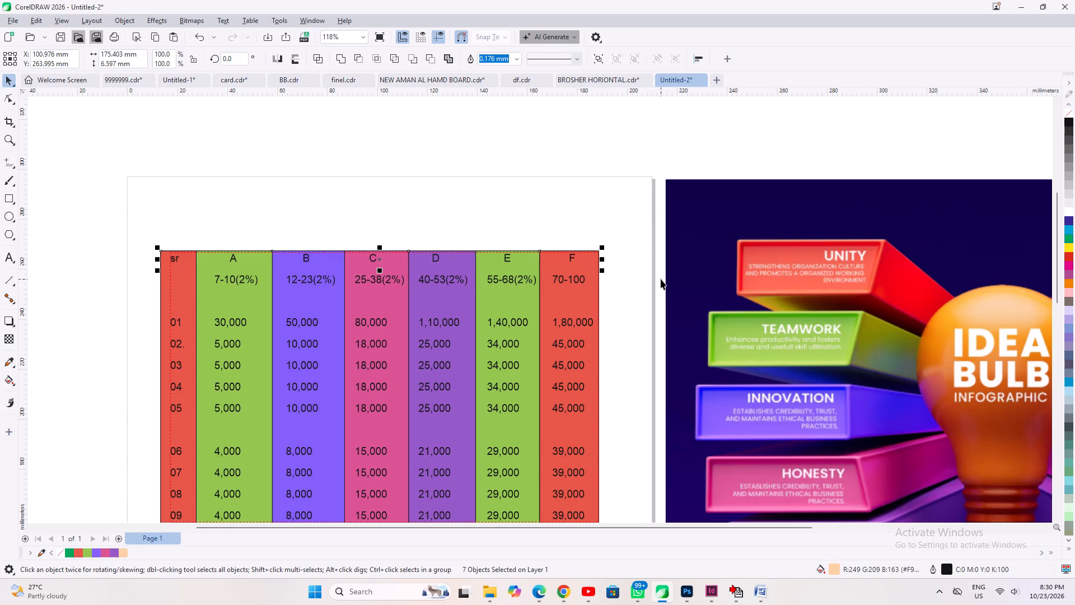
{"action": "scroll", "coordinate": [564, 260], "scroll_direction": "down", "scroll_amount": 4}
{"action": "left_click_drag", "start_coordinate": [237, 227], "coordinate": [621, 364]}
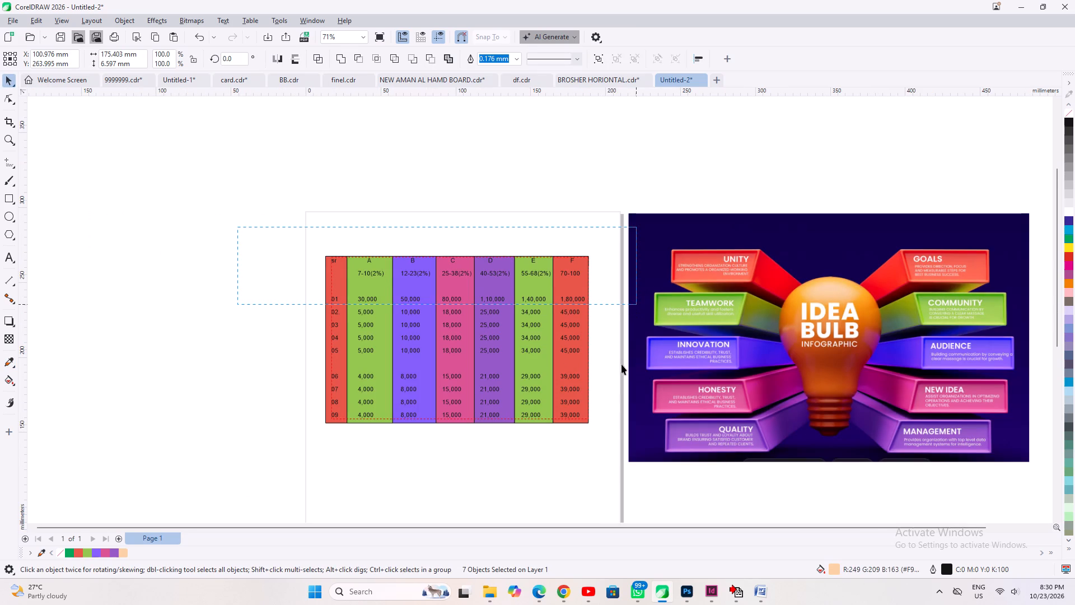
{"action": "left_click_drag", "start_coordinate": [621, 364], "coordinate": [597, 421]}
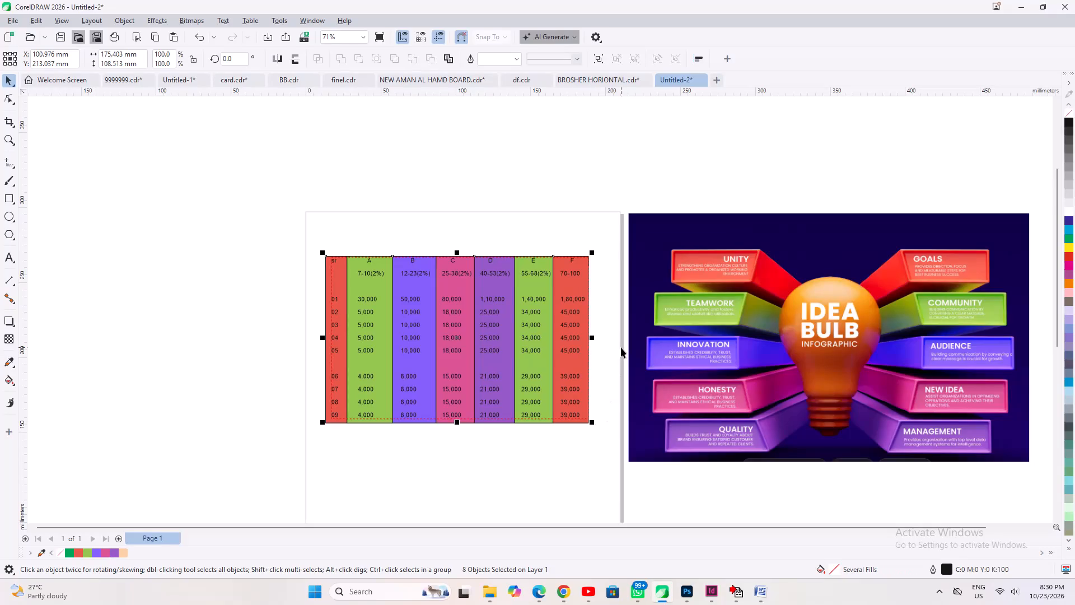
{"action": "key", "text": "shift+Page_Up"}
{"action": "left_click", "coordinate": [434, 436]}
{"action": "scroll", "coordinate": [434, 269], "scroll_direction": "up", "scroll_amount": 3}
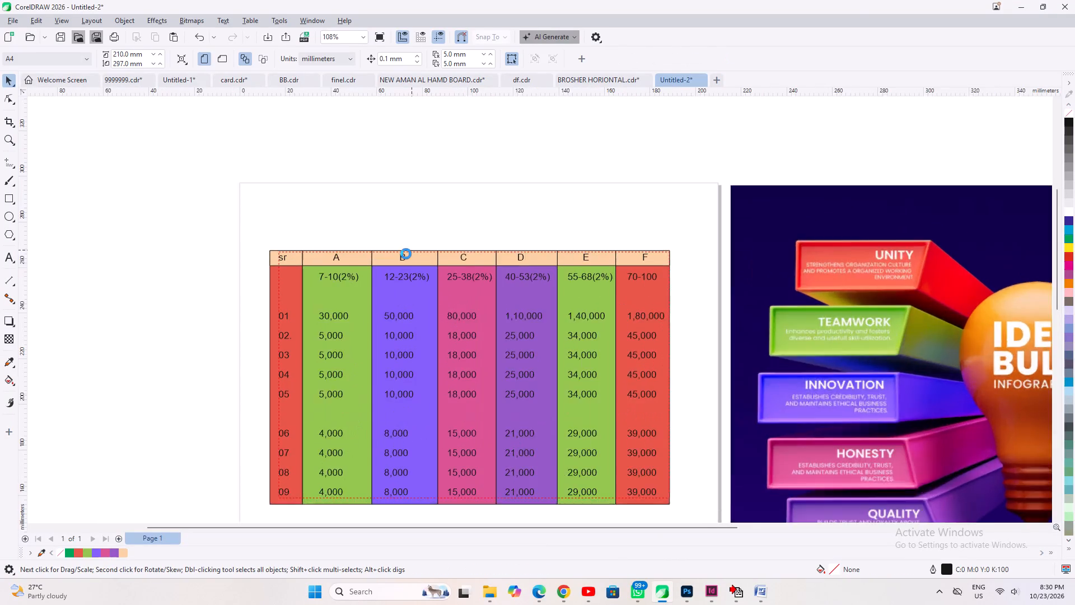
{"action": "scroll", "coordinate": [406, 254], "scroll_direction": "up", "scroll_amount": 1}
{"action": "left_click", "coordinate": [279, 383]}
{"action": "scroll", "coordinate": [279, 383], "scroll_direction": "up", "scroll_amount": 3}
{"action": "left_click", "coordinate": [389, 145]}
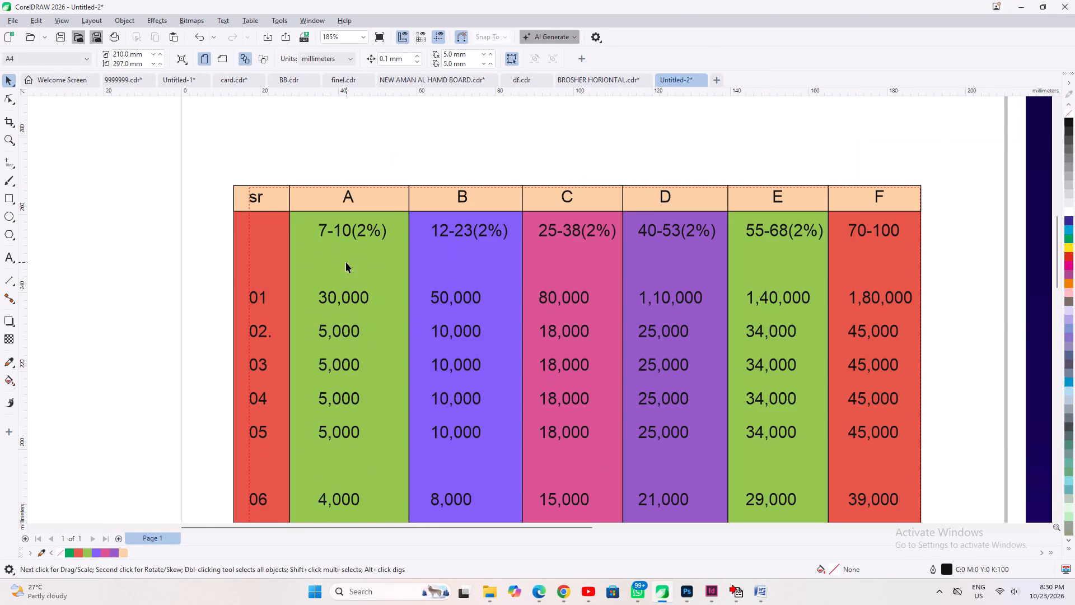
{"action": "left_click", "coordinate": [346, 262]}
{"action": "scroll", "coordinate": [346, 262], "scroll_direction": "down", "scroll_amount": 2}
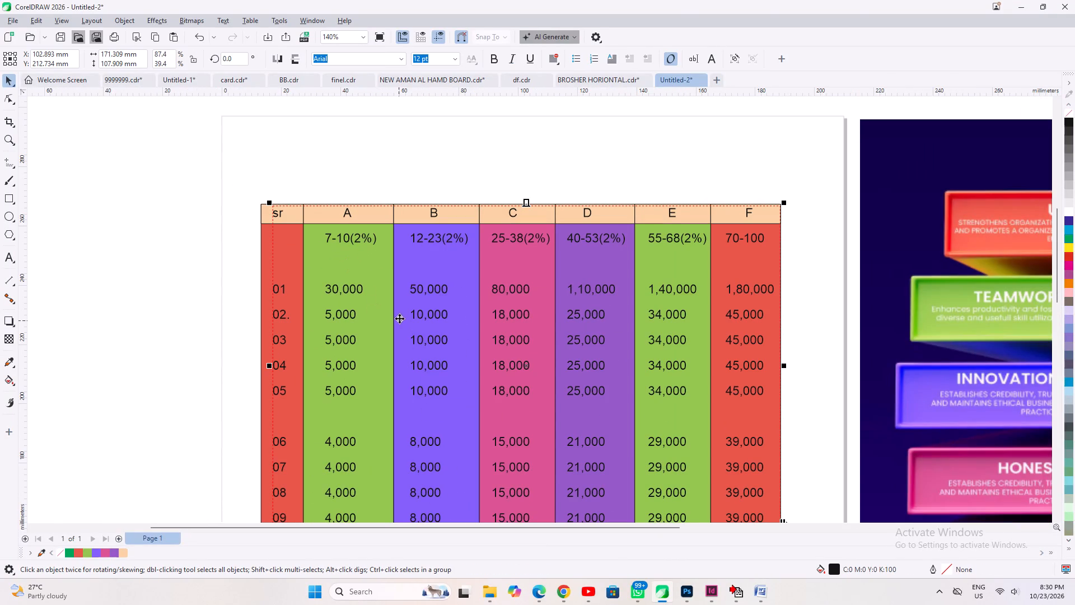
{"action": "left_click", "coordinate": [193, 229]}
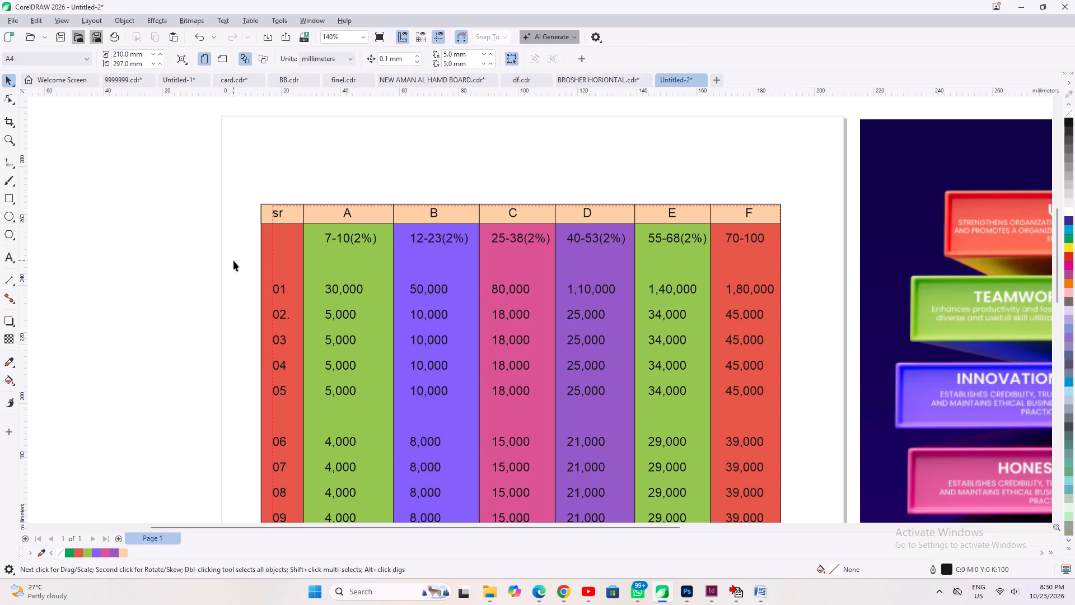
Draw a rectangle about 176 by 8.9 mm across the 7-10(2%) row, filled green C100 M0 Y100 K0 with no outline.
{"action": "left_click", "coordinate": [8, 200]}
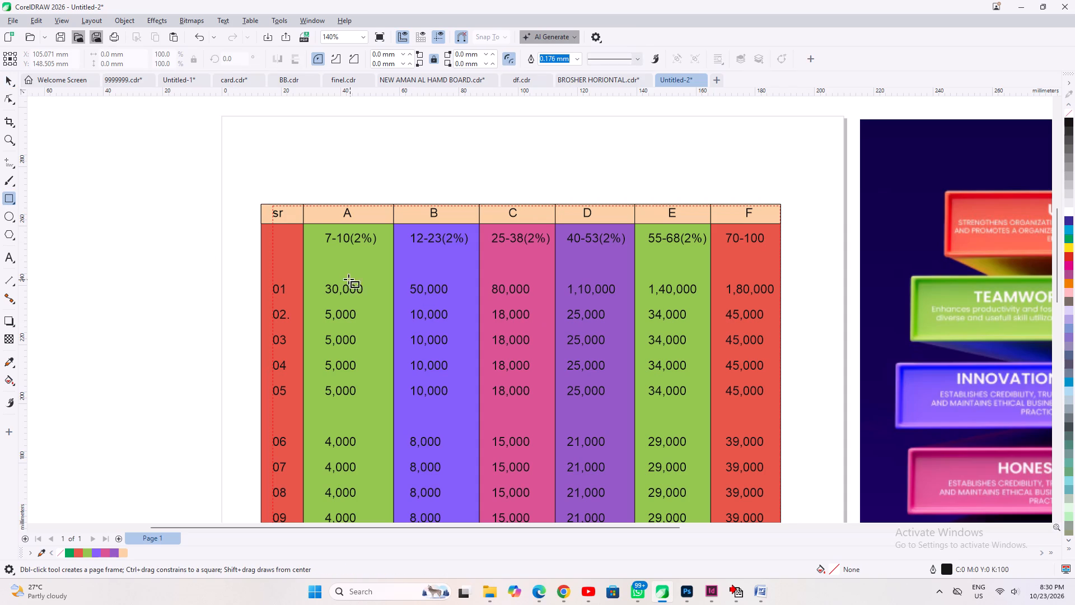
{"action": "left_click_drag", "start_coordinate": [261, 224], "coordinate": [787, 255]}
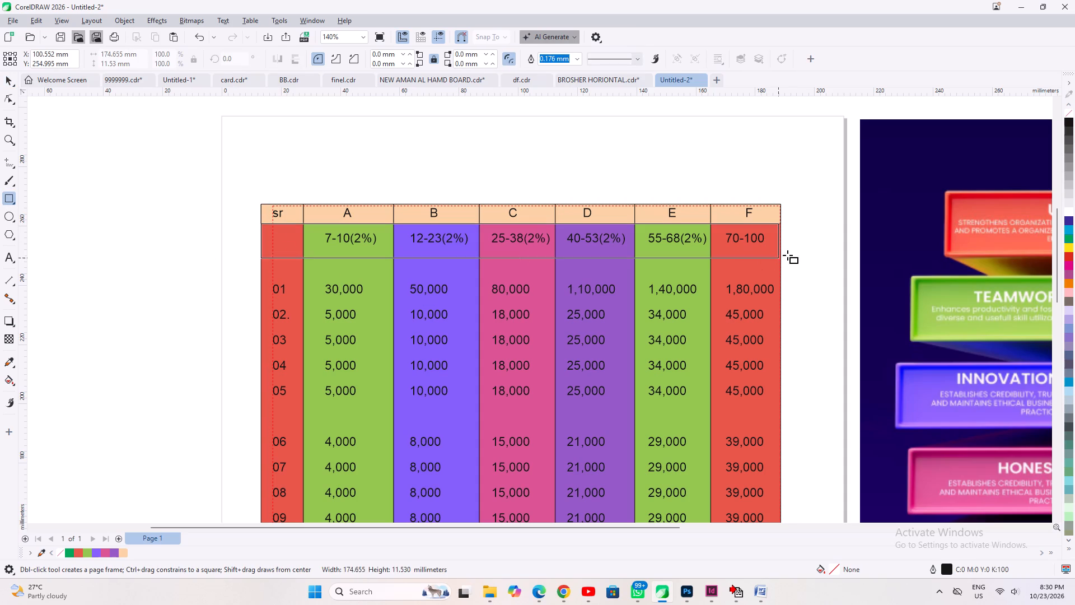
{"action": "left_click_drag", "start_coordinate": [787, 255], "coordinate": [782, 250]}
{"action": "left_click", "coordinate": [1066, 257]}
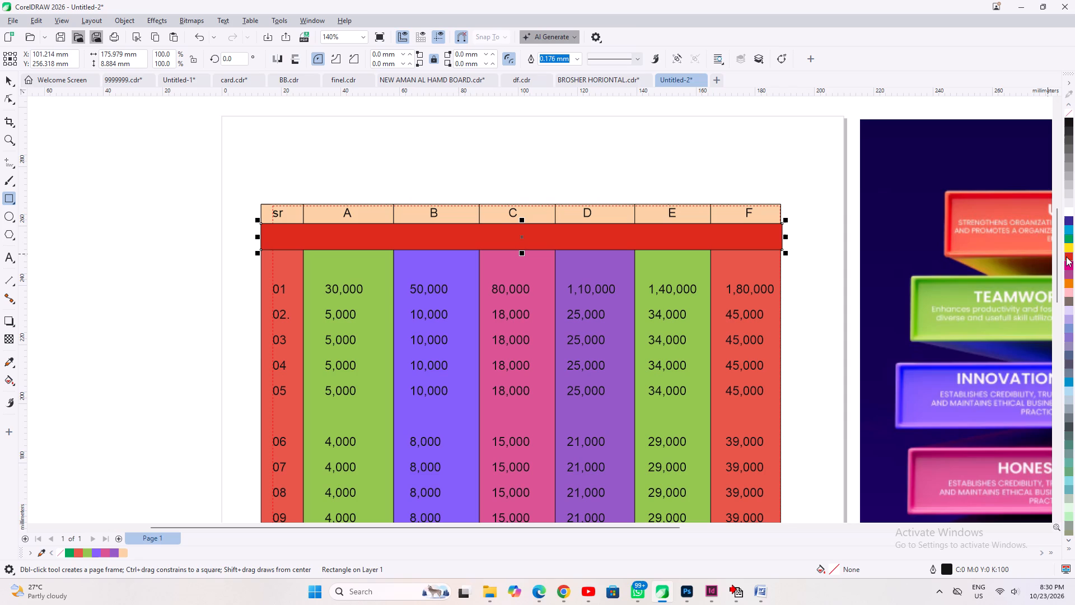
{"action": "left_click", "coordinate": [1072, 238]}
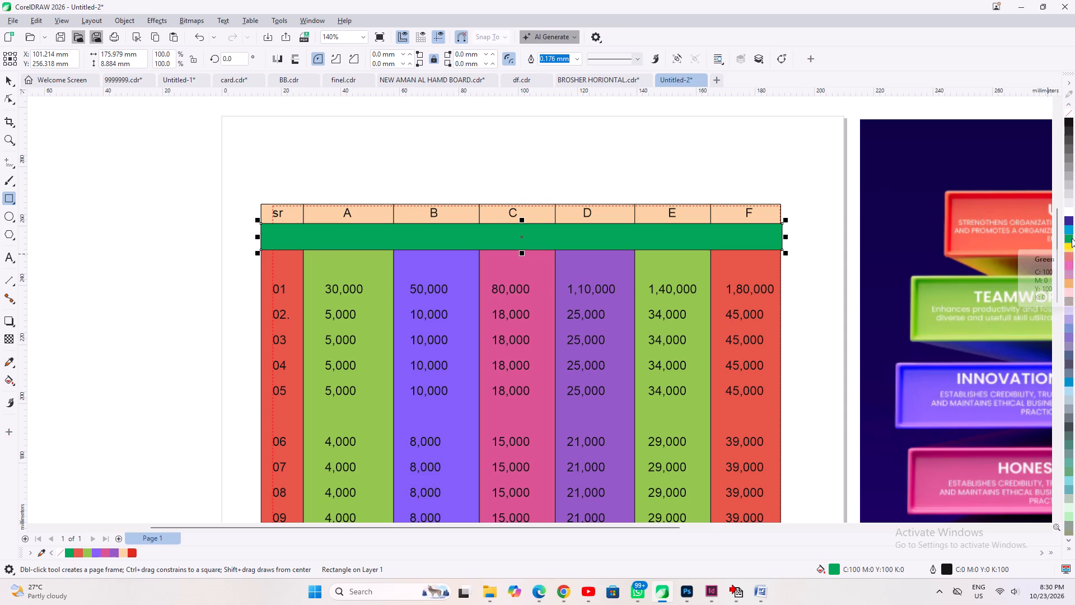
{"action": "right_click", "coordinate": [1068, 113]}
Place the green band behind the table text but in front of the coloured column rectangles.
{"action": "key", "text": "shift+Page_Down"}
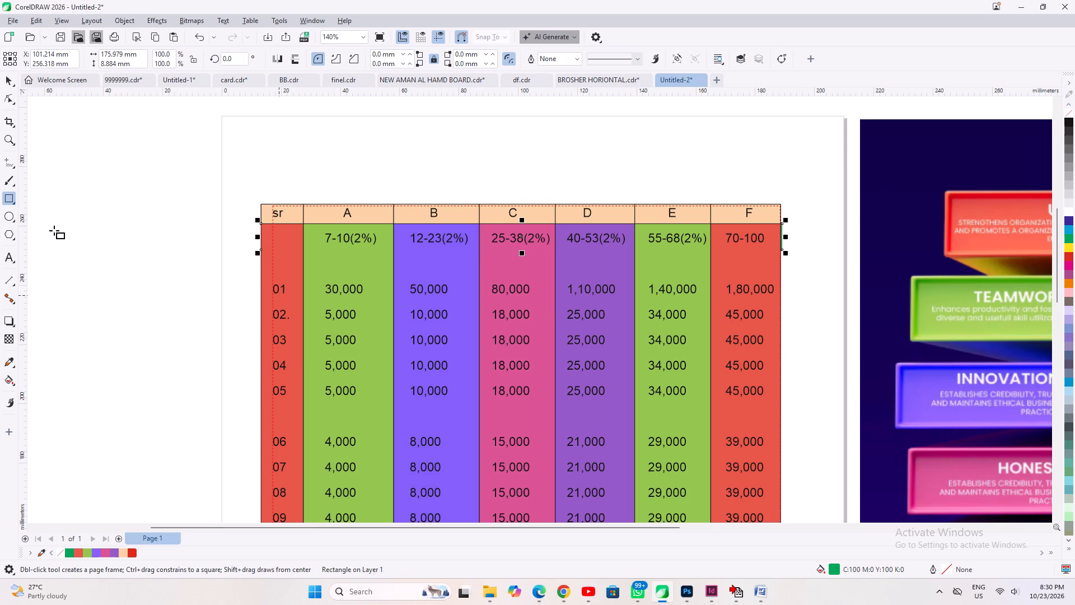
{"action": "left_click", "coordinate": [4, 80]}
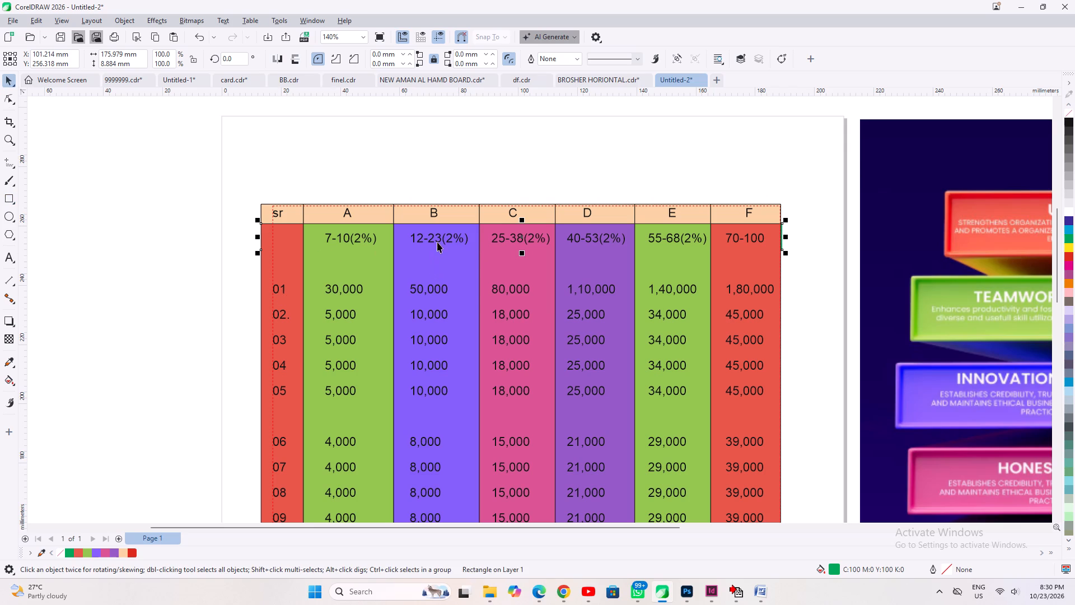
{"action": "left_click", "coordinate": [437, 240], "text": "shift"}
{"action": "key", "text": "shift+Page_Up"}
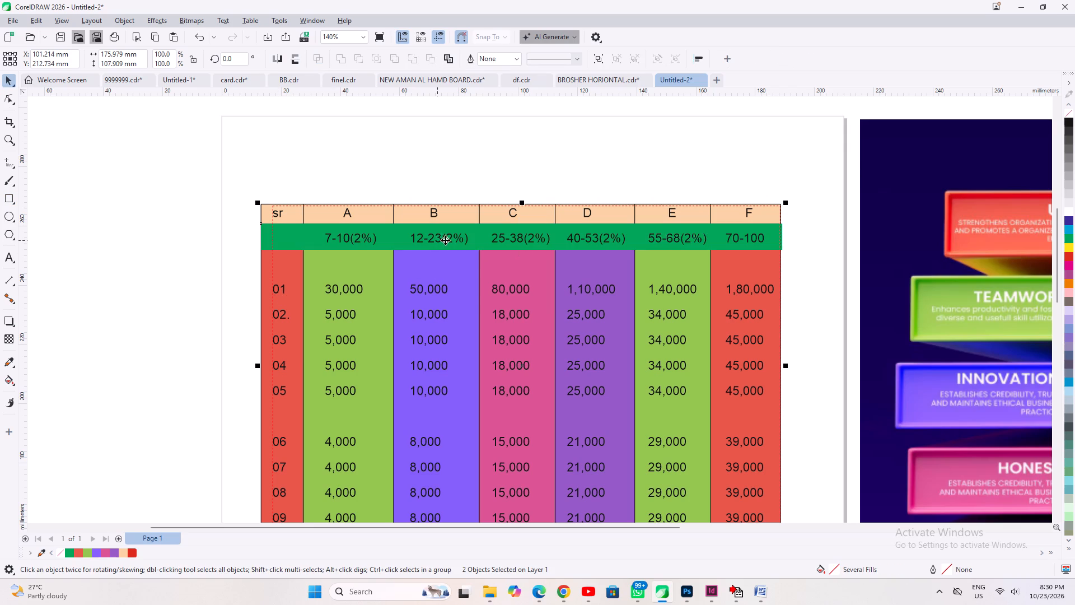
{"action": "left_click", "coordinate": [422, 148]}
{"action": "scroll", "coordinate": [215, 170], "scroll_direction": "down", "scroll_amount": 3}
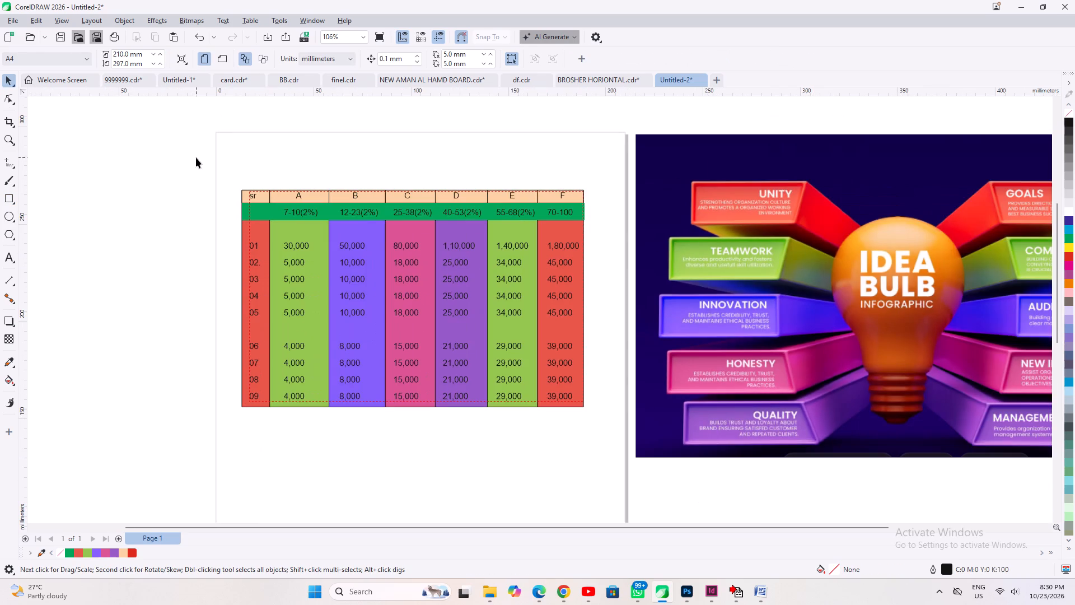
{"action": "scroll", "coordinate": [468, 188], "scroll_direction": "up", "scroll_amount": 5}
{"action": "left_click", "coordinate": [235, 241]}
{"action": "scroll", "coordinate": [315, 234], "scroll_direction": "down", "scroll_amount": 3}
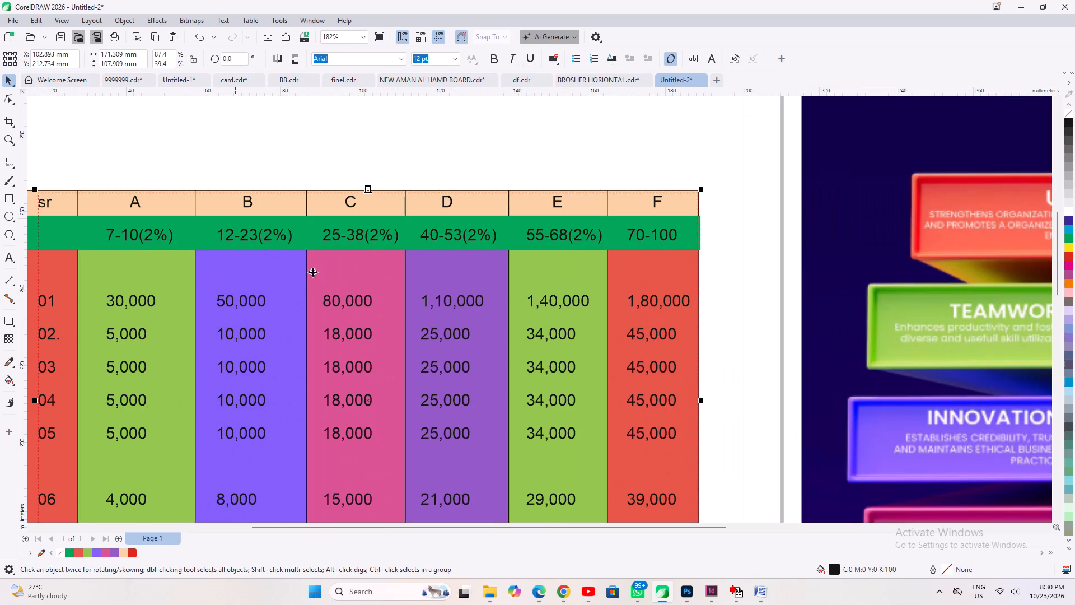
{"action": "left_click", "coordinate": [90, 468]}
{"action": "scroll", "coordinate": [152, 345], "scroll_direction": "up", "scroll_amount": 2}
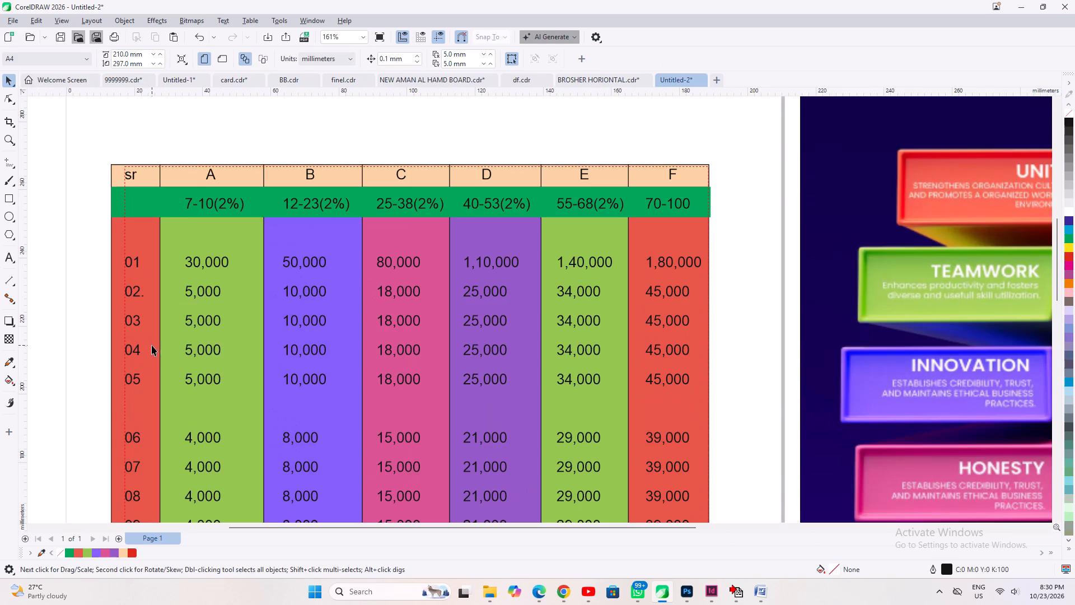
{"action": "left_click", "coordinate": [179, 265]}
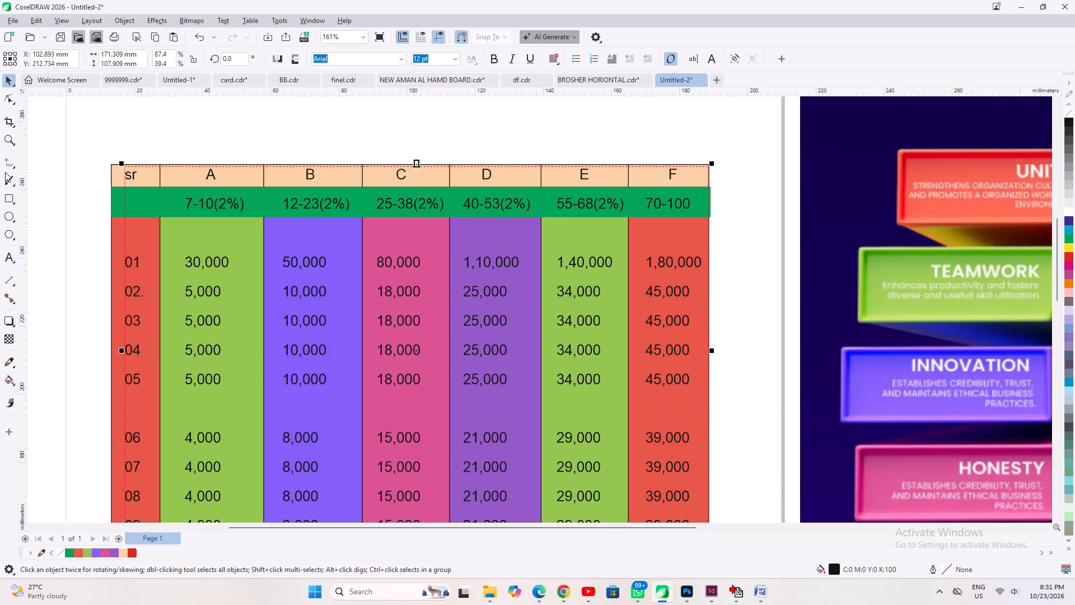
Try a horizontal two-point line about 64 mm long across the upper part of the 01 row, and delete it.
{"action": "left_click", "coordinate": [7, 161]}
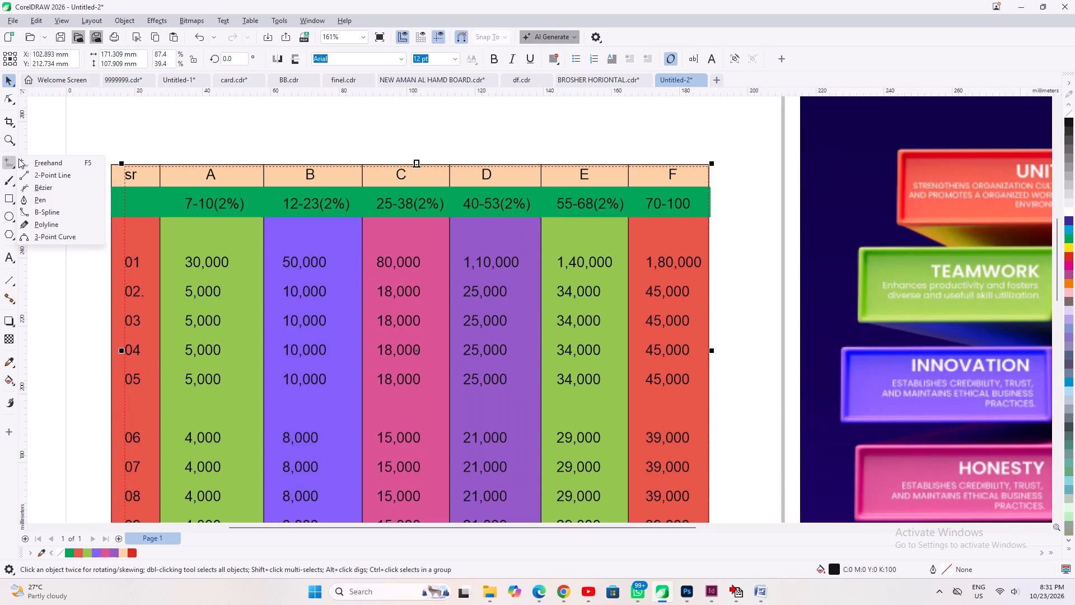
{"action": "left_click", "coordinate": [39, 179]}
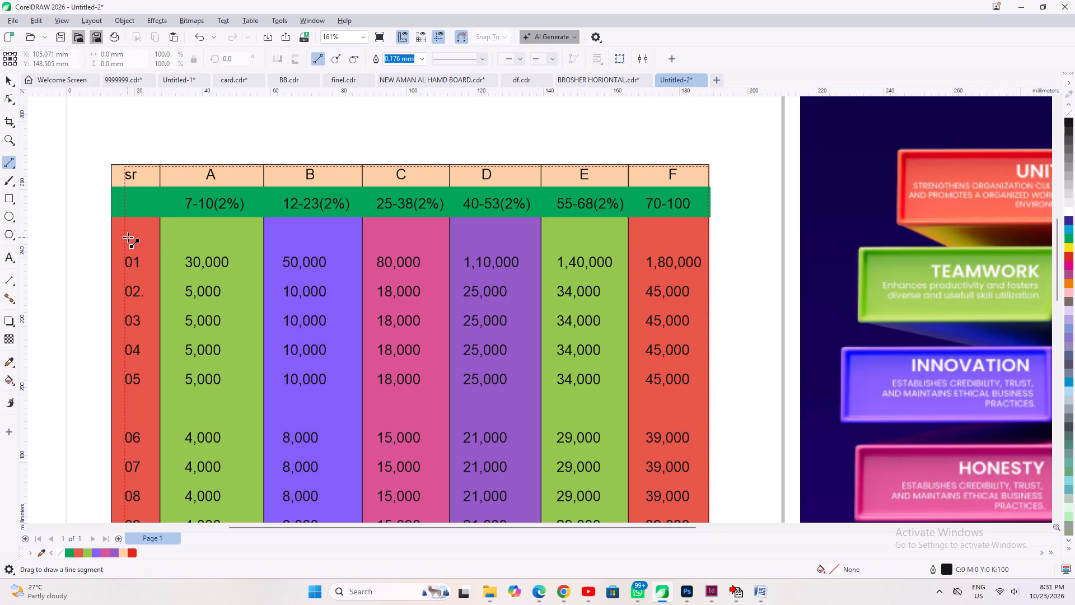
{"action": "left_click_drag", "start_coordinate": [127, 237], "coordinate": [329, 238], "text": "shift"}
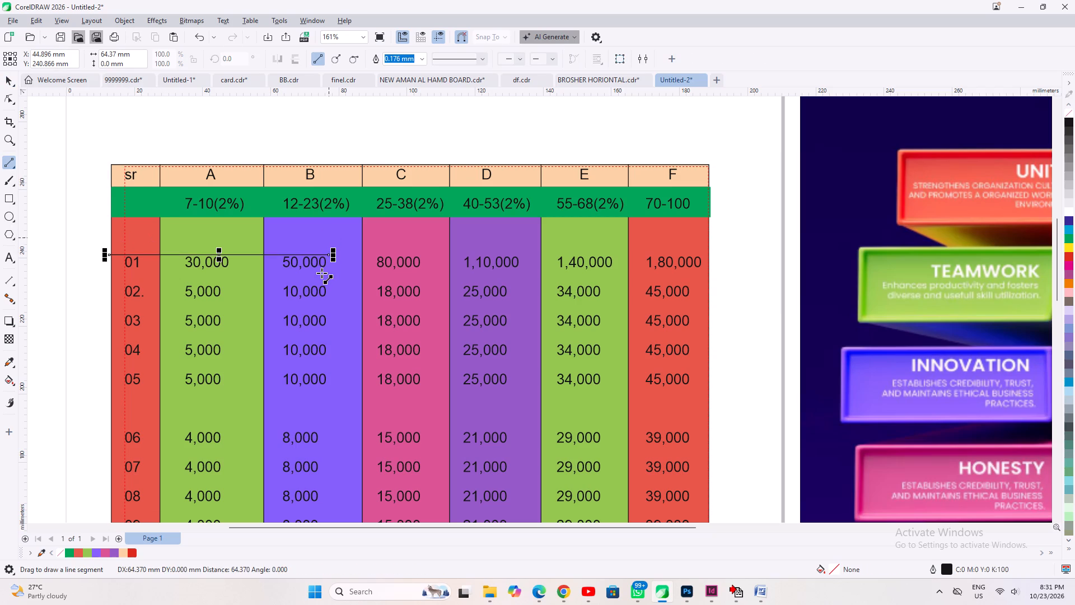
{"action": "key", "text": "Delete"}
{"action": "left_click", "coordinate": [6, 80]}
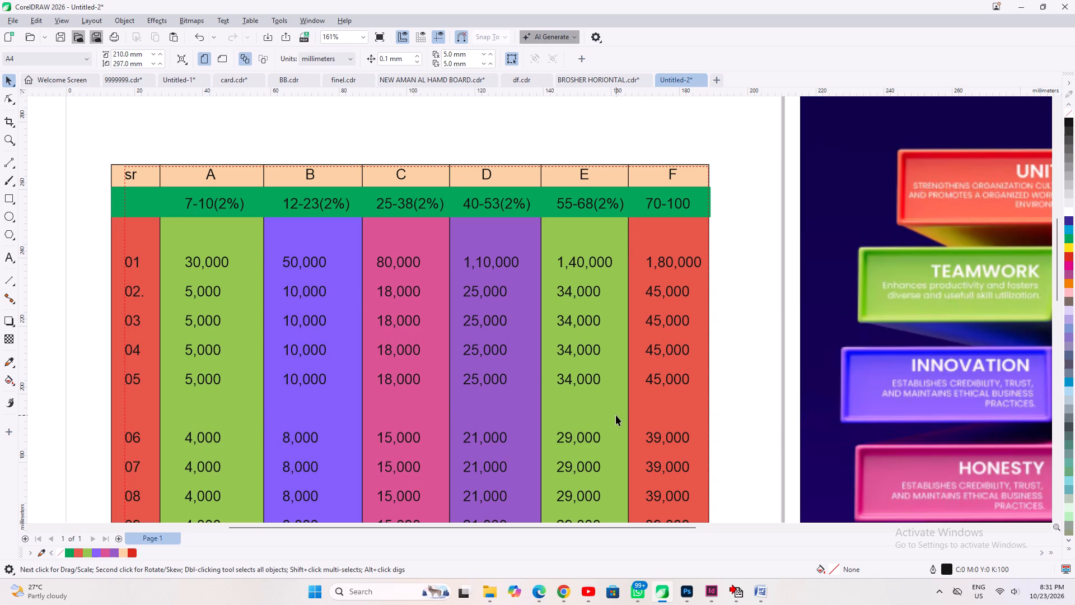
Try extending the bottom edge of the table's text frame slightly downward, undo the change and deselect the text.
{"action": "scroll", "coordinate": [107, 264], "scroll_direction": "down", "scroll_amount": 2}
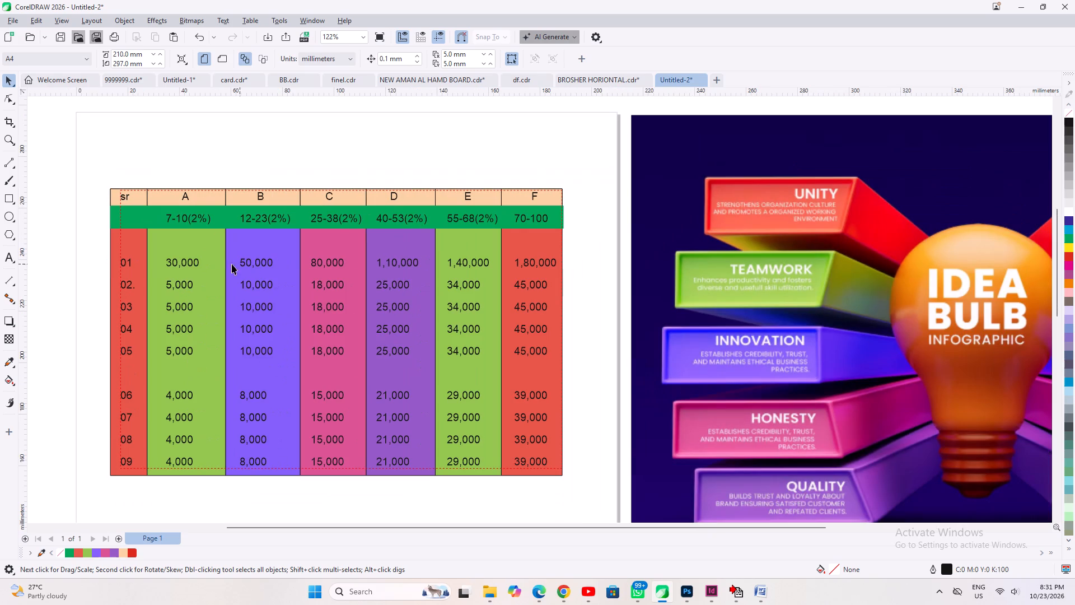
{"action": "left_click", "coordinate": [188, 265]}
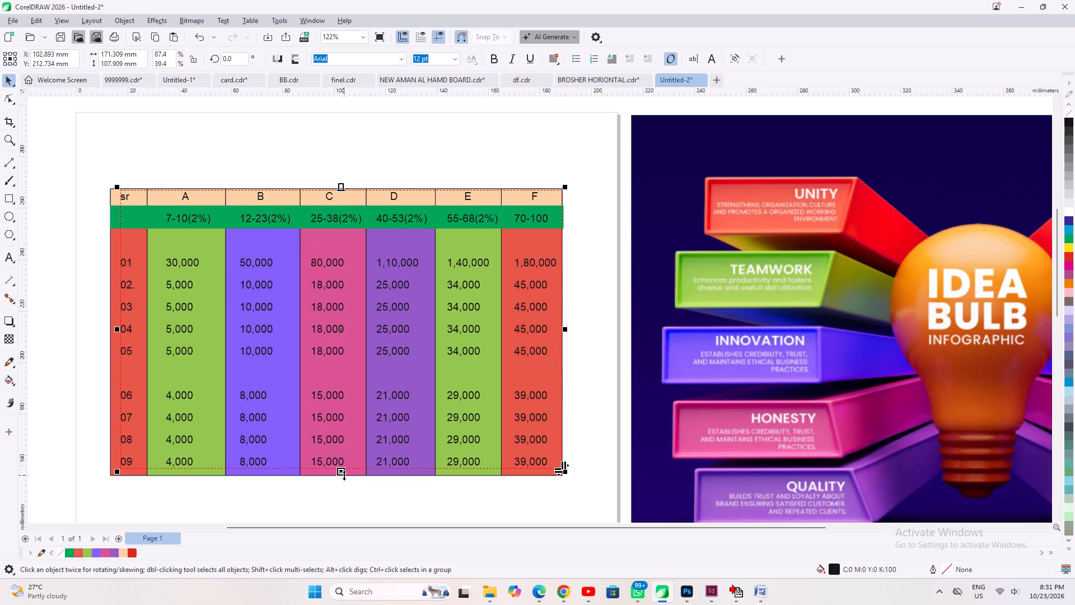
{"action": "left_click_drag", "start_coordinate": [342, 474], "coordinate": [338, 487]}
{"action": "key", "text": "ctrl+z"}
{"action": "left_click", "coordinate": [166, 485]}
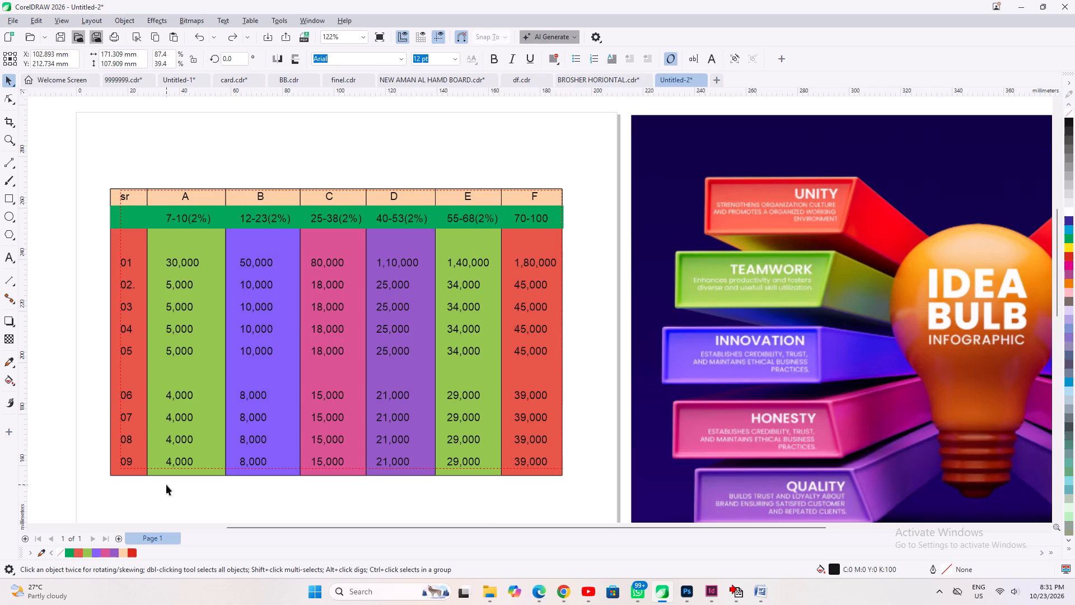
Delete the Idea Bulb infographic reference image beside the page.
{"action": "scroll", "coordinate": [94, 378], "scroll_direction": "down", "scroll_amount": 2}
{"action": "scroll", "coordinate": [375, 369], "scroll_direction": "up", "scroll_amount": 2}
{"action": "scroll", "coordinate": [110, 286], "scroll_direction": "down", "scroll_amount": 3}
{"action": "left_click", "coordinate": [541, 333]}
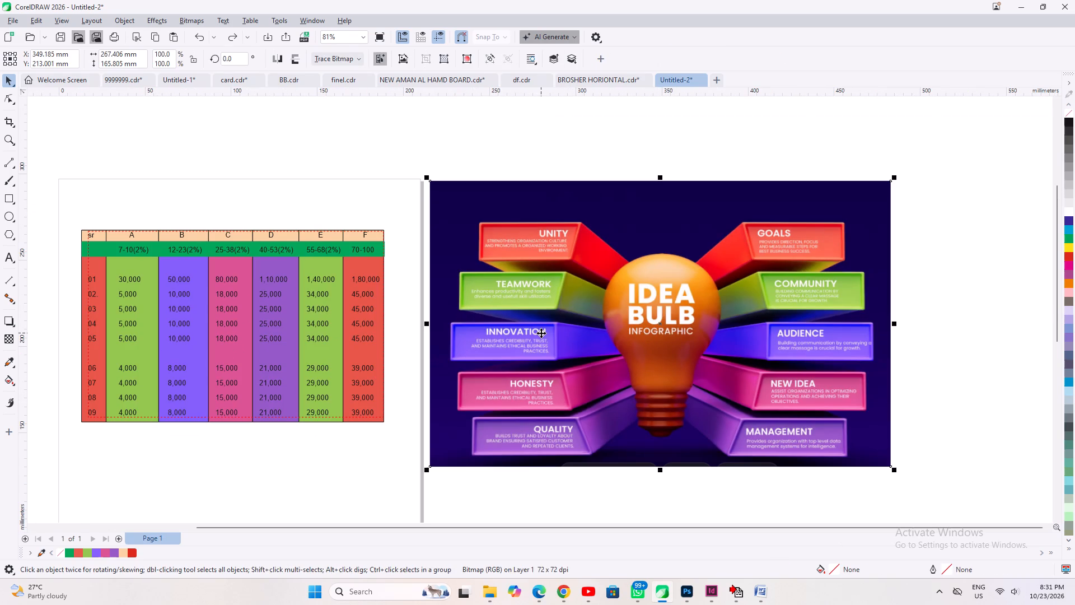